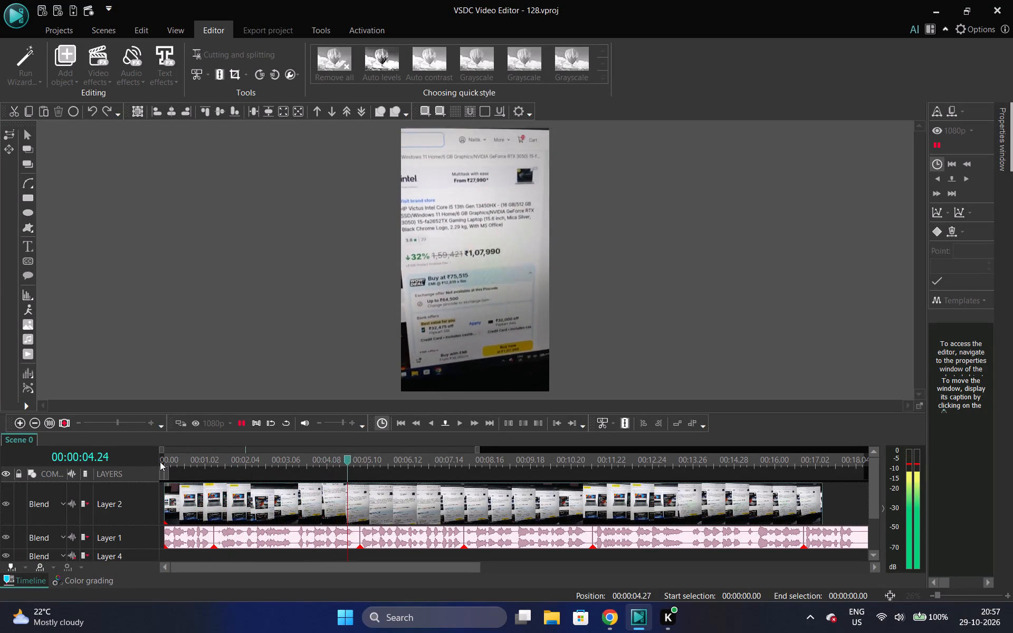
Play the timeline, stop the playhead at 00:00:06.20 and select the phone video on Layer 2.
{"action": "key", "text": "space"}
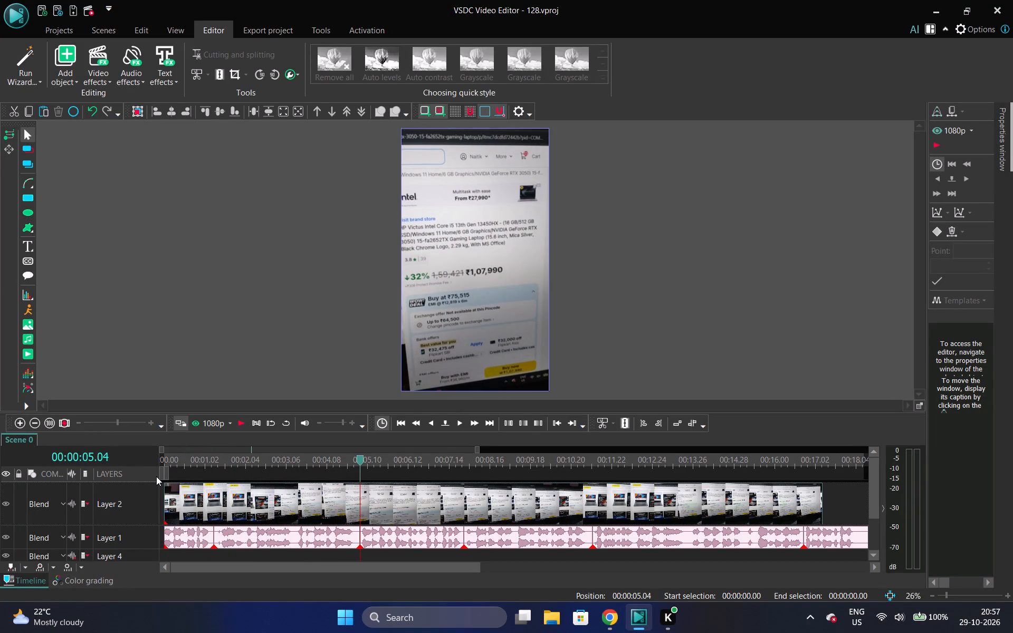
{"action": "key", "text": "space"}
{"action": "key", "text": "space"}
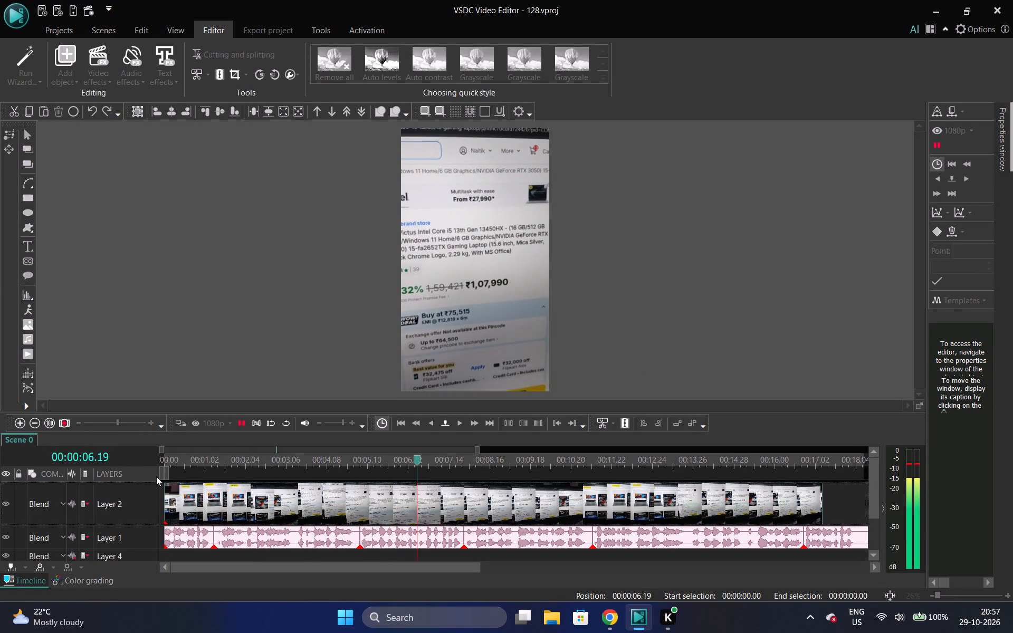
{"action": "left_click", "coordinate": [102, 520]}
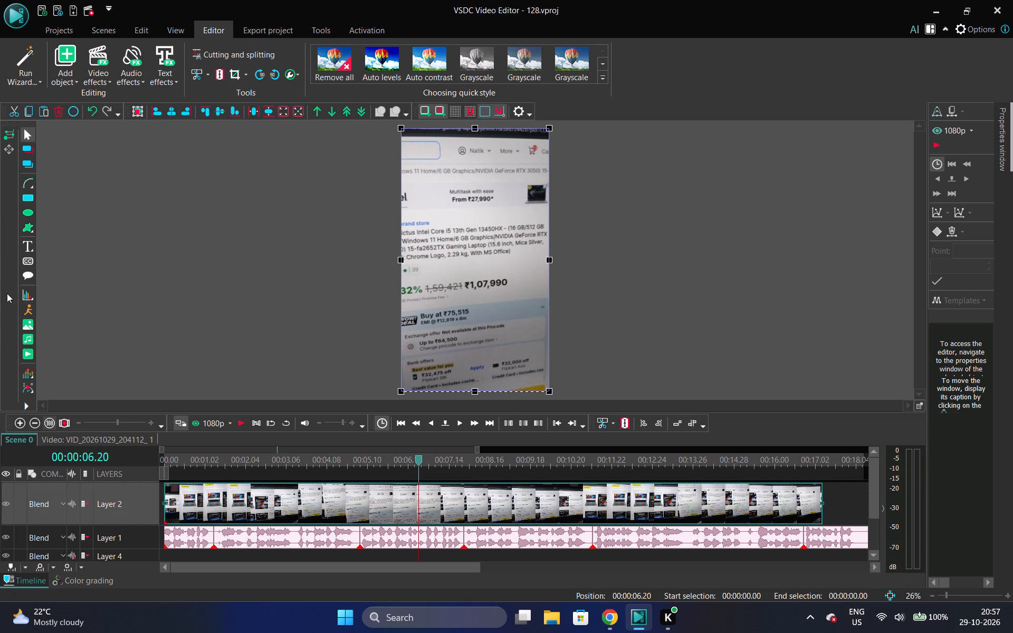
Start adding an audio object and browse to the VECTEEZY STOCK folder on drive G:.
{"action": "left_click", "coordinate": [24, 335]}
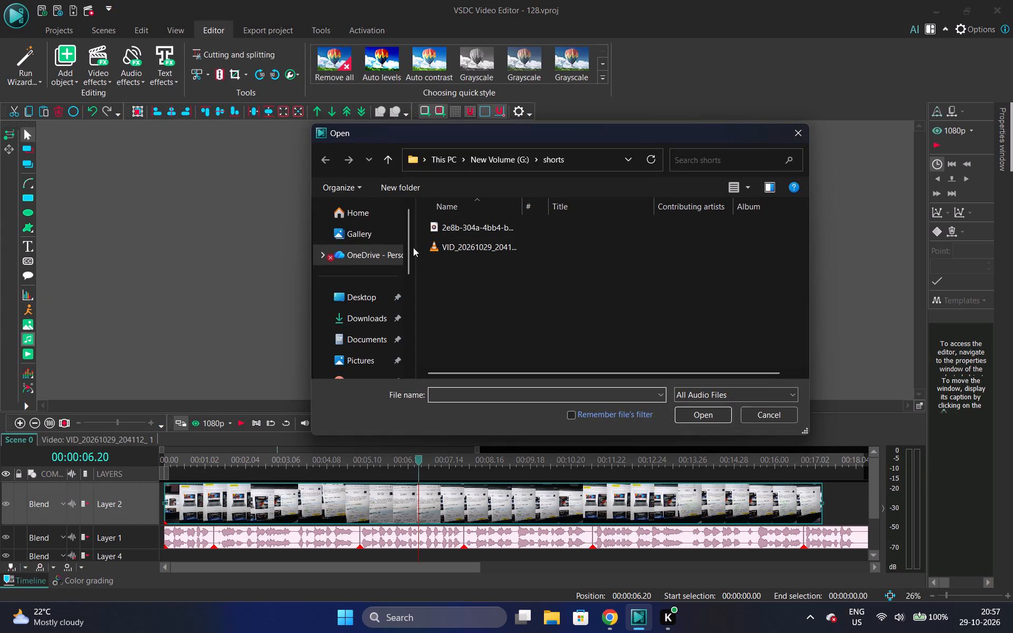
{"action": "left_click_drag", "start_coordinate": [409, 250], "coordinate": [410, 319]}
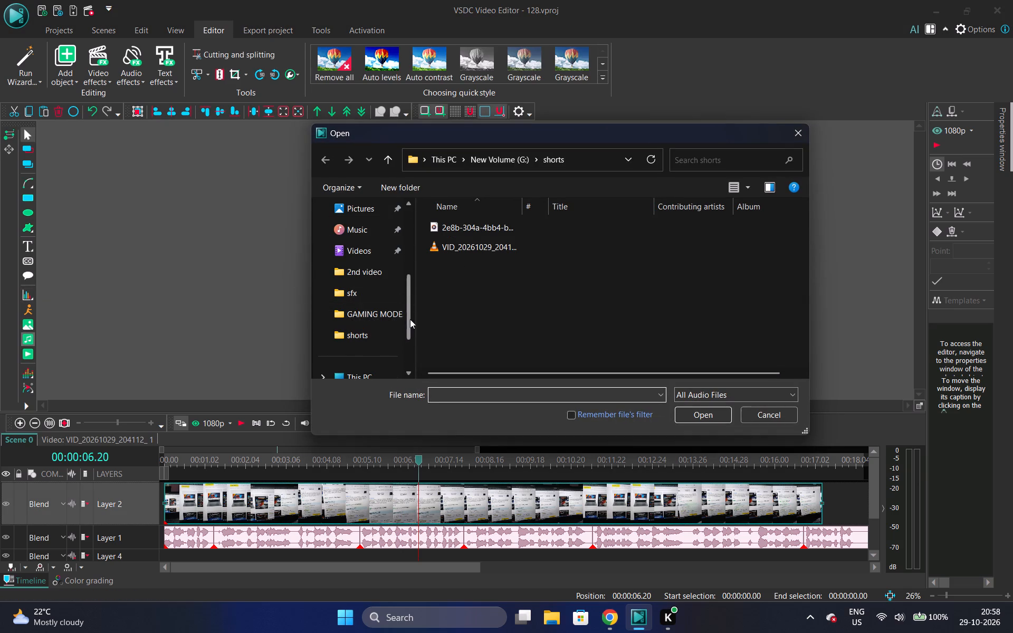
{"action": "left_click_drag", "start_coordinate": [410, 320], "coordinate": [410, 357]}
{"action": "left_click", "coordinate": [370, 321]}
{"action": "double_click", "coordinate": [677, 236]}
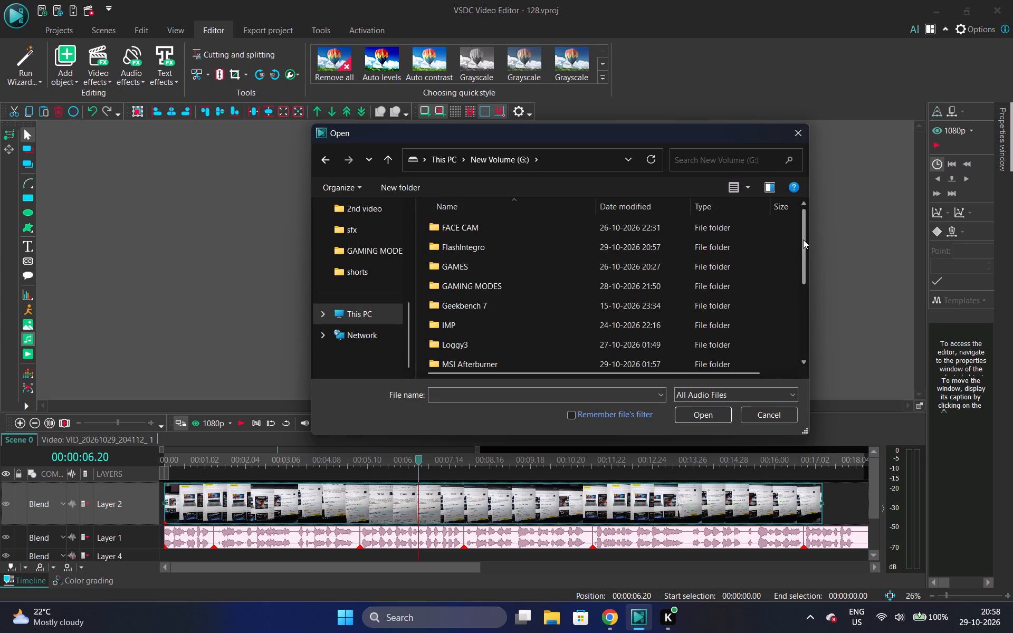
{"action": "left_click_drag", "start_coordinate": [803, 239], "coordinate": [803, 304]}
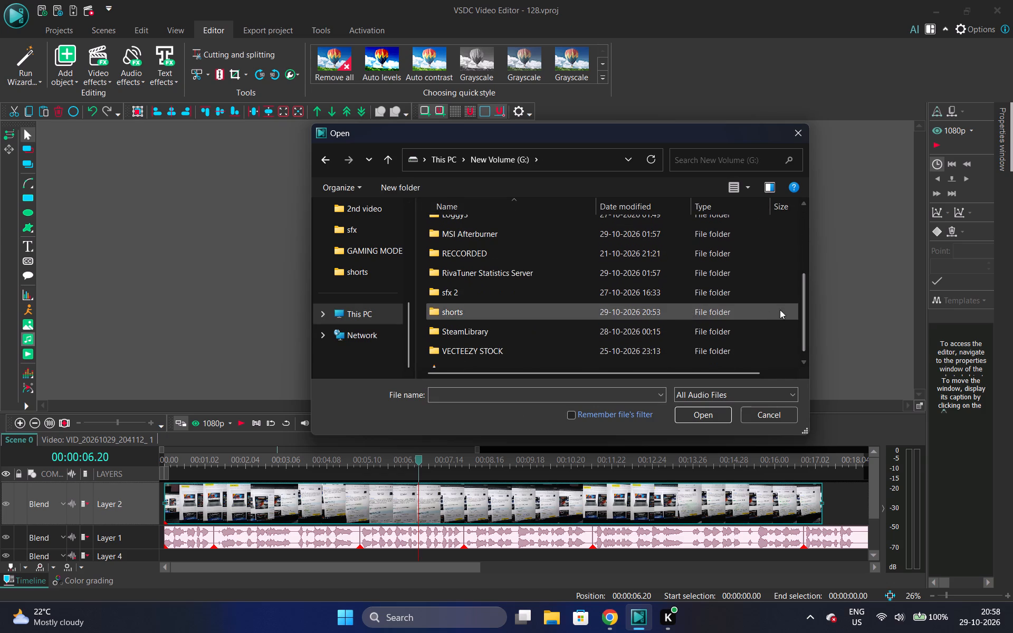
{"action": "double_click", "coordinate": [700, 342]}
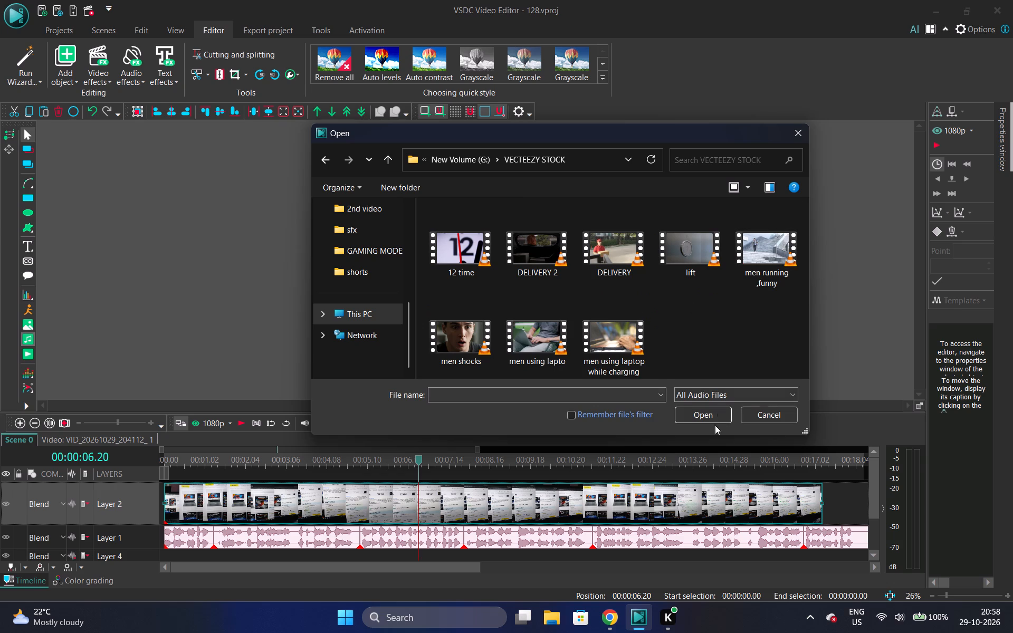
Switch to Chrome, open the Vecteezy site and search its videos for "processor".
{"action": "left_click", "coordinate": [609, 621]}
{"action": "left_click", "coordinate": [239, 5]}
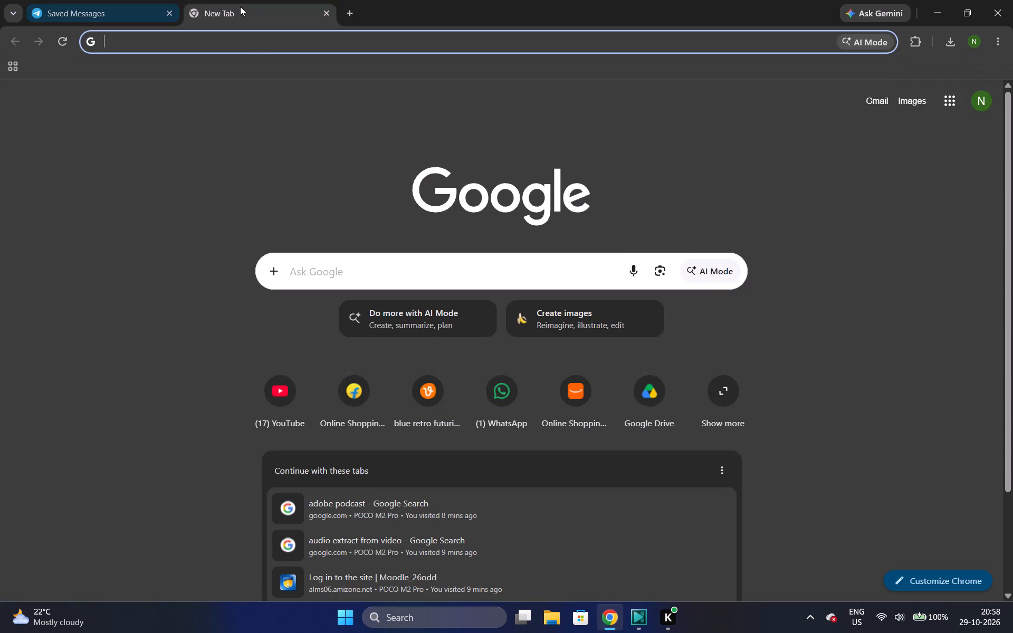
{"action": "left_click", "coordinate": [253, 51]}
{"action": "left_click", "coordinate": [434, 407]}
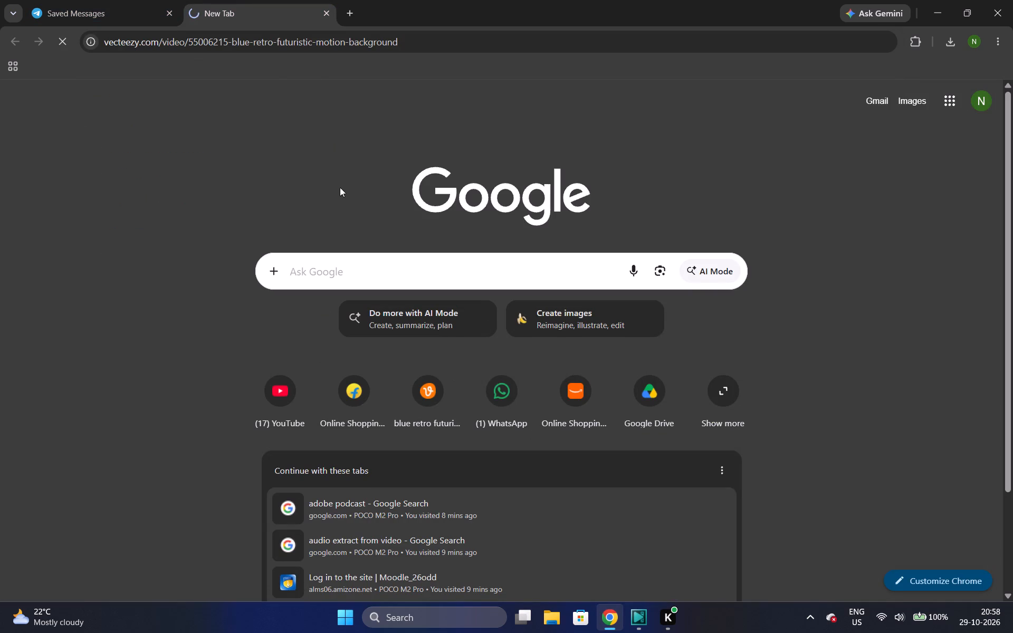
{"action": "left_click", "coordinate": [313, 141]}
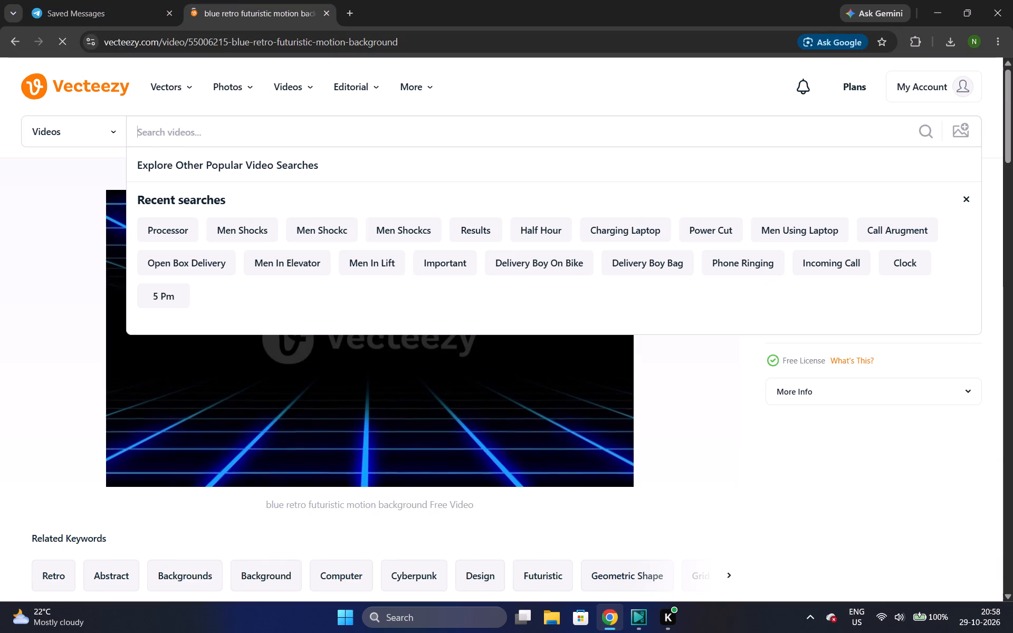
{"action": "type", "text": "processor"}
{"action": "key", "text": "Return"}
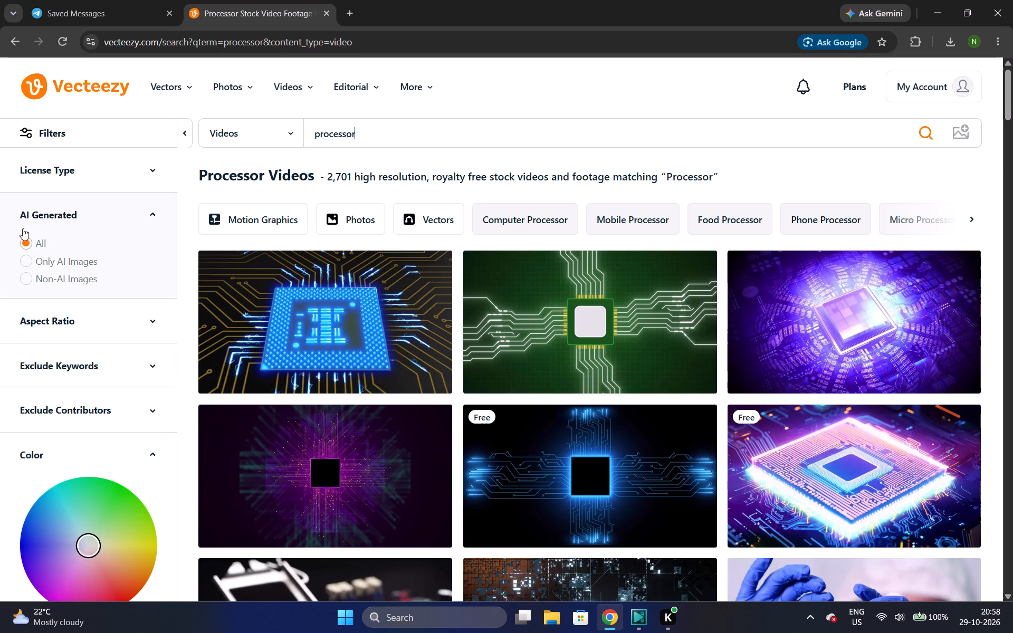
Filter the processor videos to the Vertical aspect ratio and dismiss the promotional pop-up.
{"action": "left_click", "coordinate": [68, 319]}
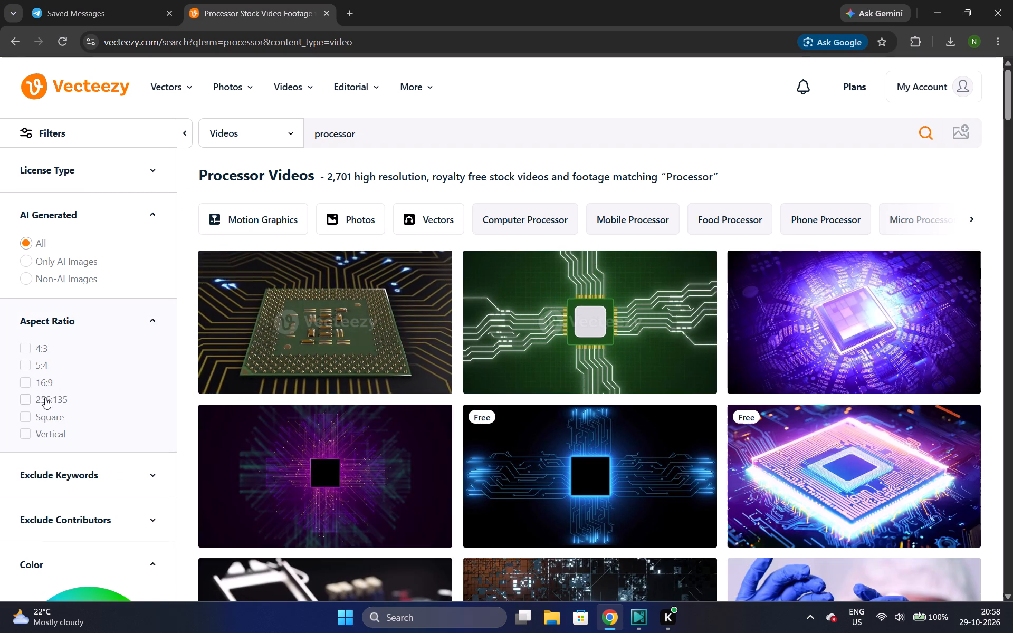
{"action": "left_click", "coordinate": [47, 439]}
{"action": "left_click", "coordinate": [40, 432]}
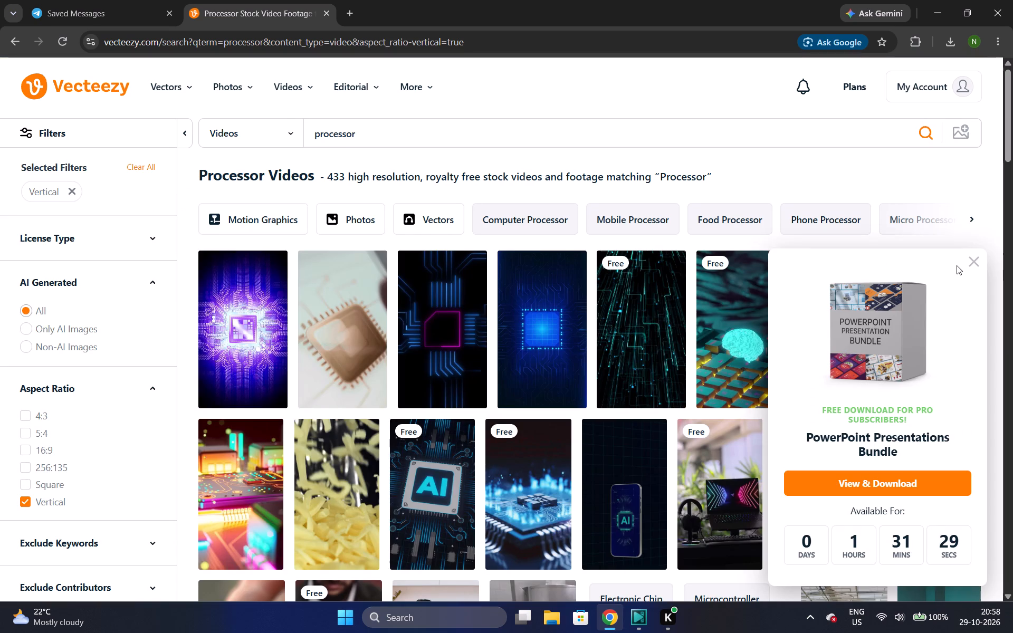
{"action": "left_click", "coordinate": [980, 265]}
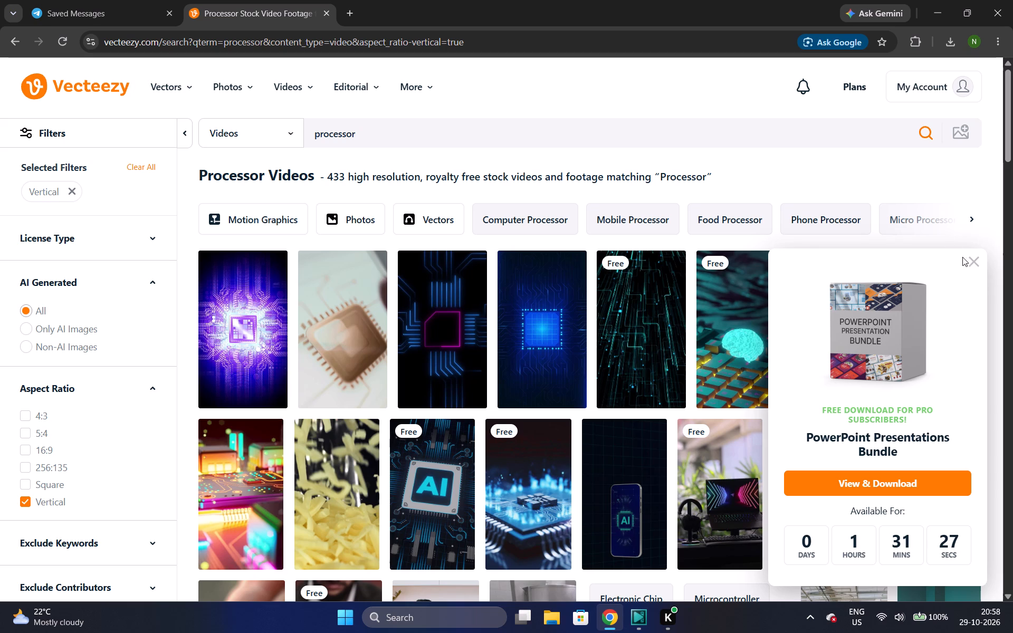
{"action": "left_click", "coordinate": [978, 257]}
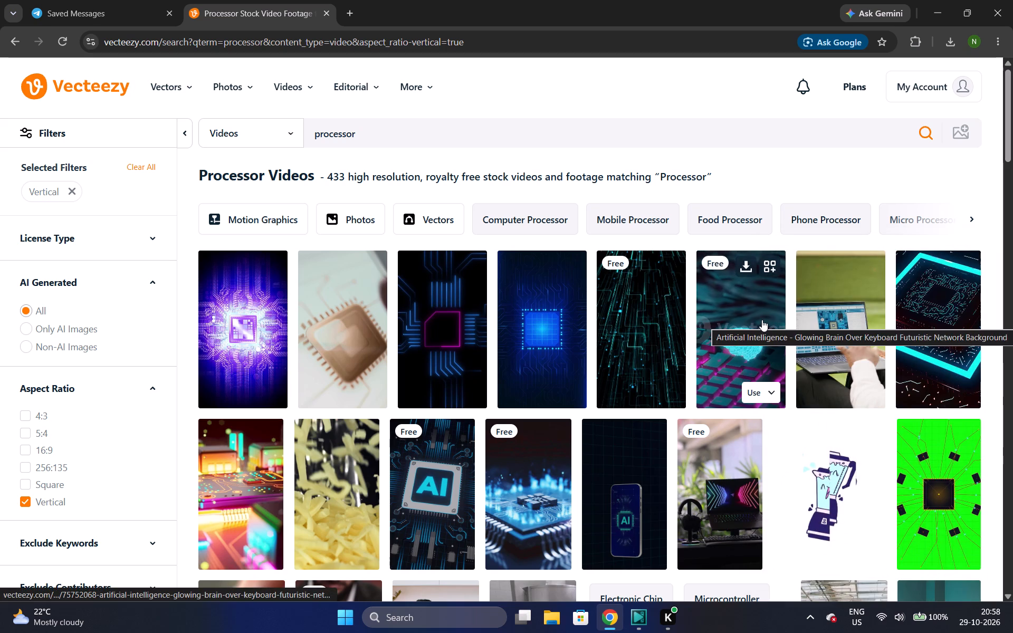
Download the free glowing blue microprocessor video in lower resolution, saving it as cpu in the VECTEEZY STOCK folder on drive G:.
{"action": "left_click", "coordinate": [502, 465]}
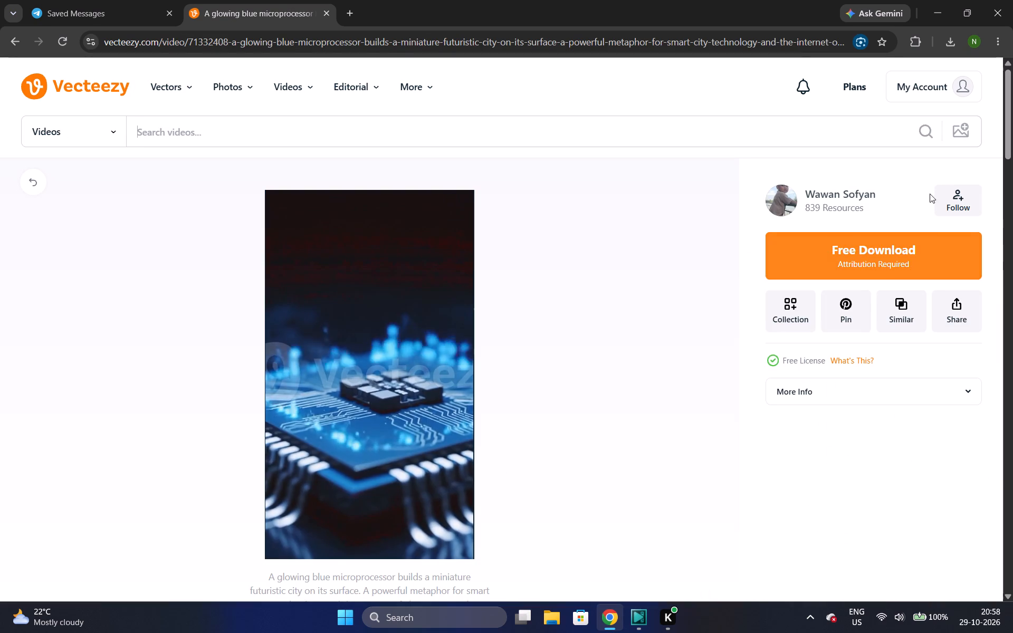
{"action": "left_click", "coordinate": [921, 248]}
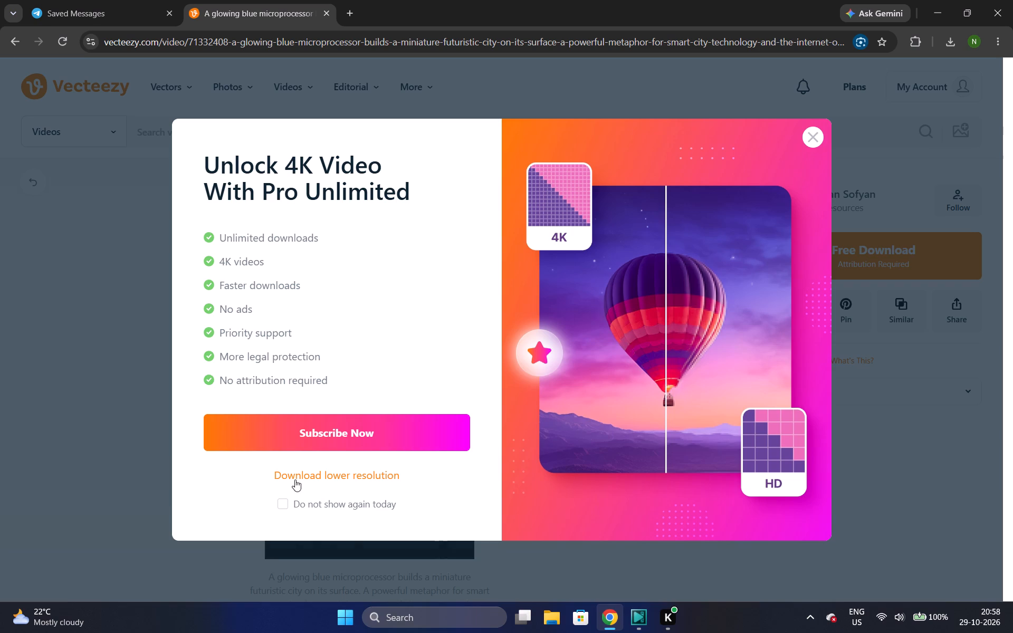
{"action": "left_click", "coordinate": [279, 505]}
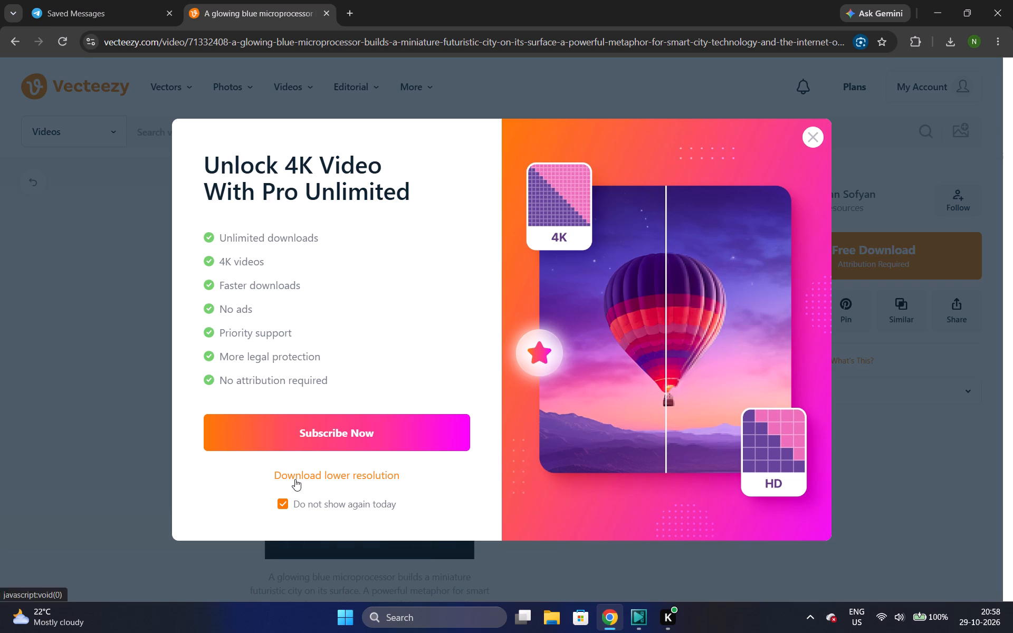
{"action": "left_click", "coordinate": [295, 479]}
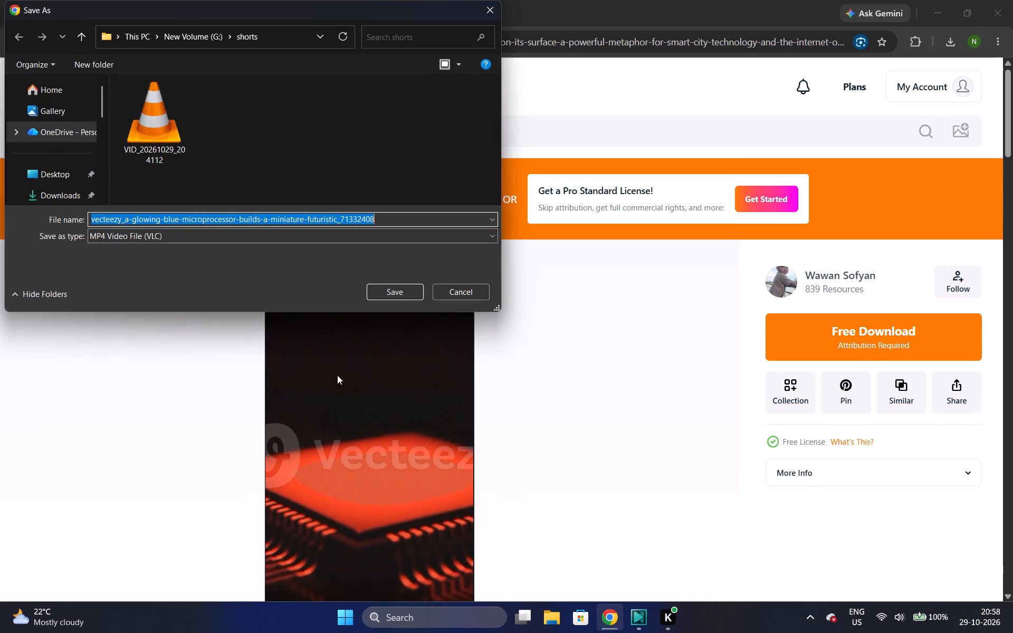
{"action": "left_click", "coordinate": [189, 43]}
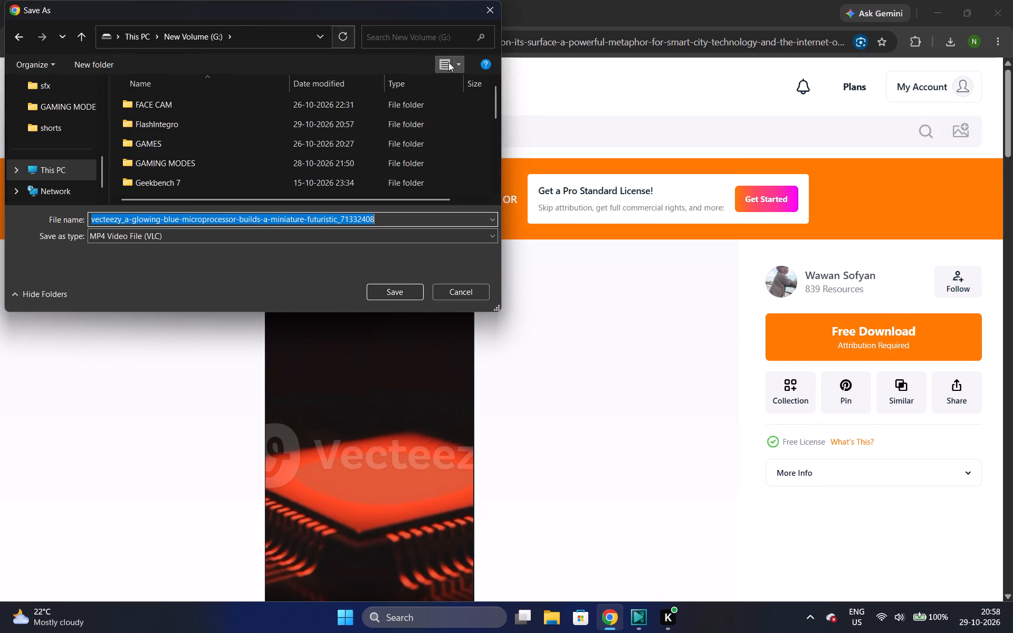
{"action": "left_click_drag", "start_coordinate": [494, 95], "coordinate": [492, 165]}
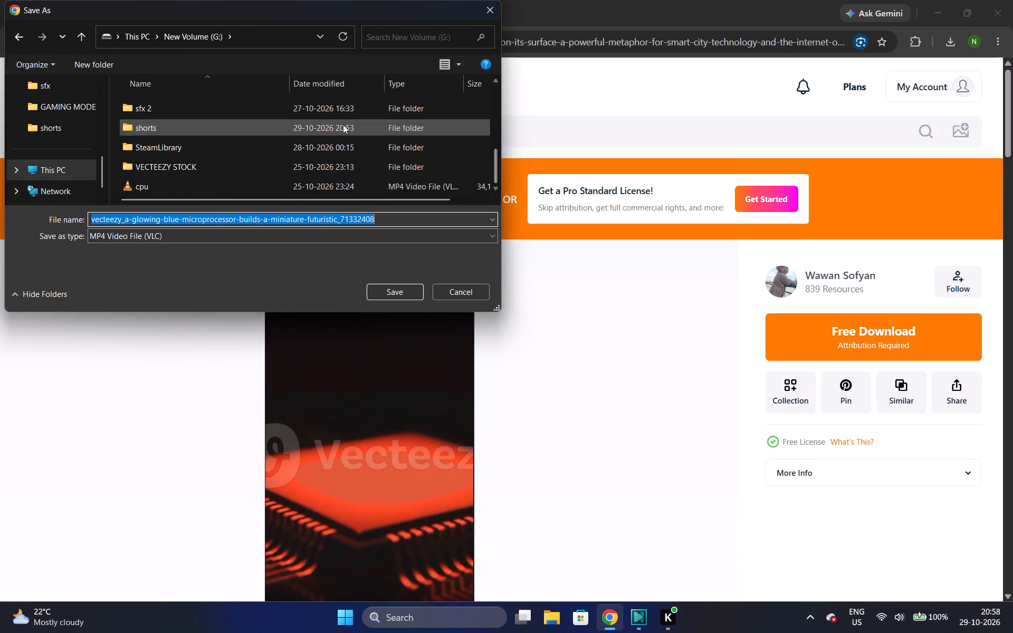
{"action": "double_click", "coordinate": [346, 164]}
{"action": "left_click", "coordinate": [376, 217]}
{"action": "key", "text": "BackSpace"}
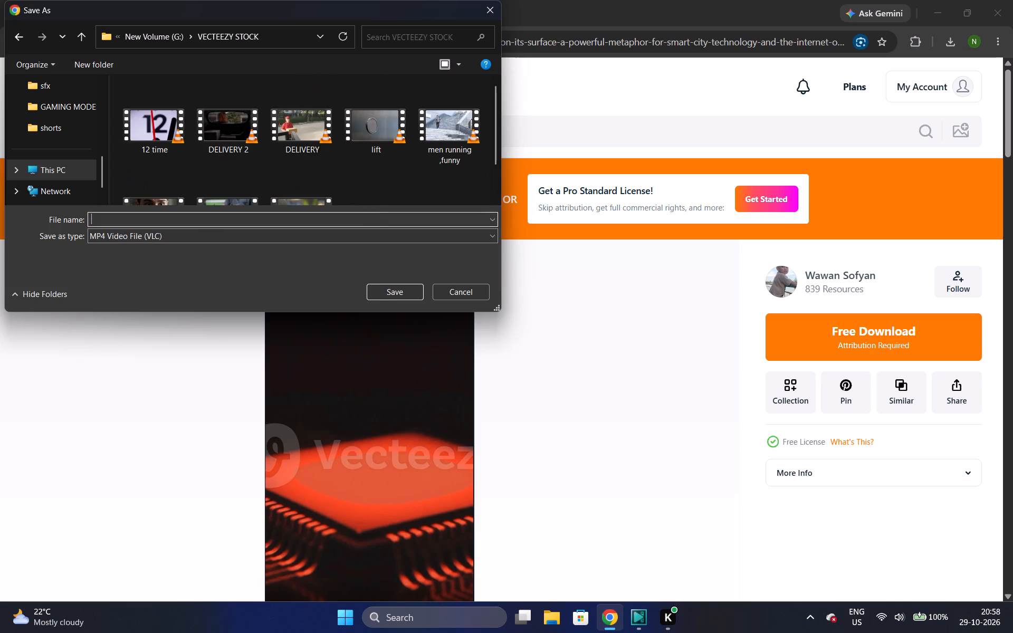
{"action": "type", "text": "cpu"}
{"action": "key", "text": "Return"}
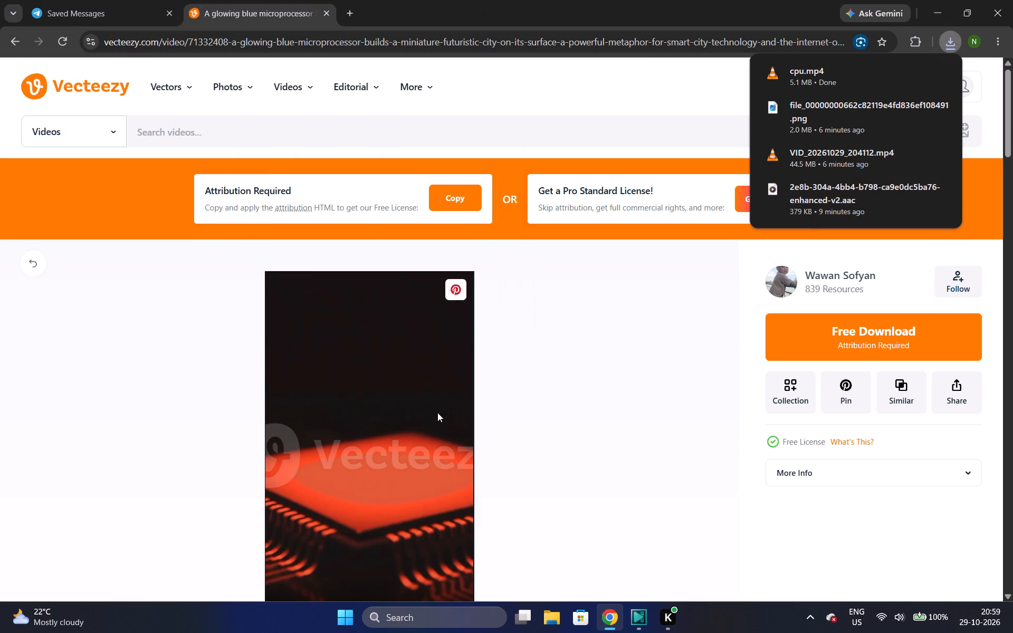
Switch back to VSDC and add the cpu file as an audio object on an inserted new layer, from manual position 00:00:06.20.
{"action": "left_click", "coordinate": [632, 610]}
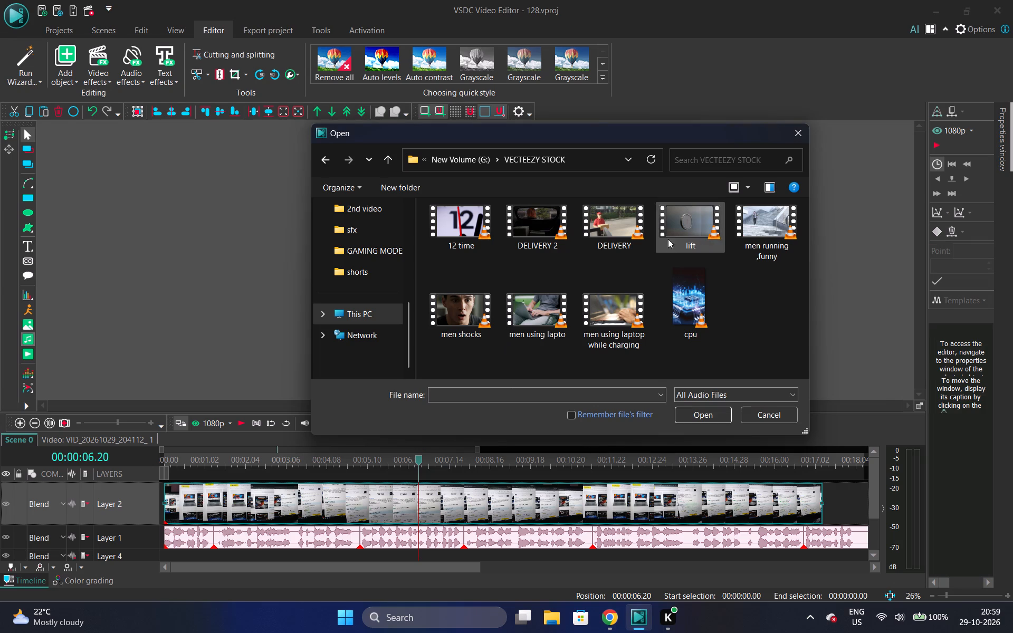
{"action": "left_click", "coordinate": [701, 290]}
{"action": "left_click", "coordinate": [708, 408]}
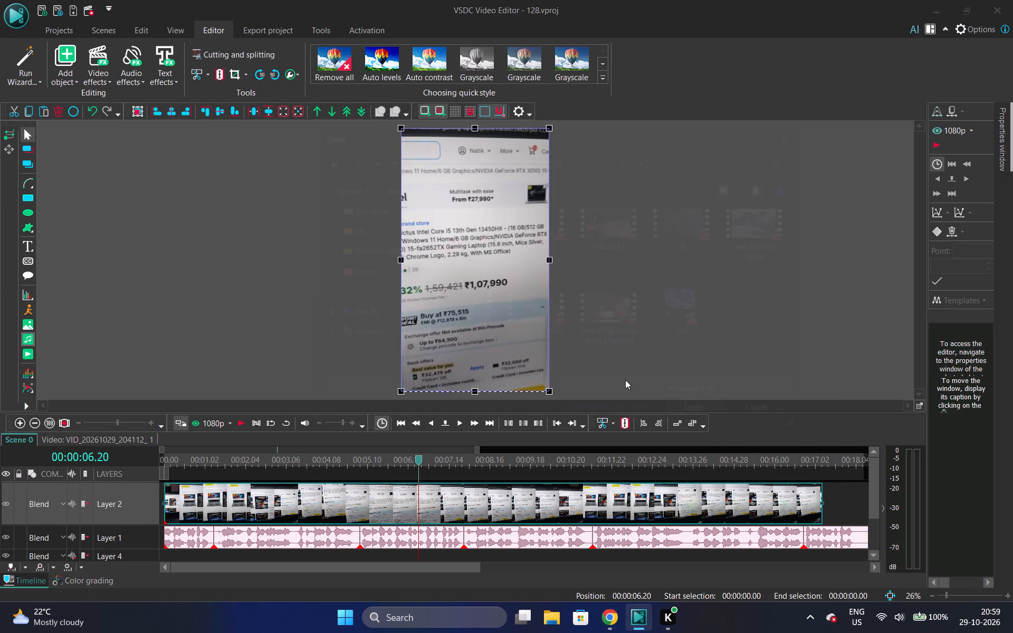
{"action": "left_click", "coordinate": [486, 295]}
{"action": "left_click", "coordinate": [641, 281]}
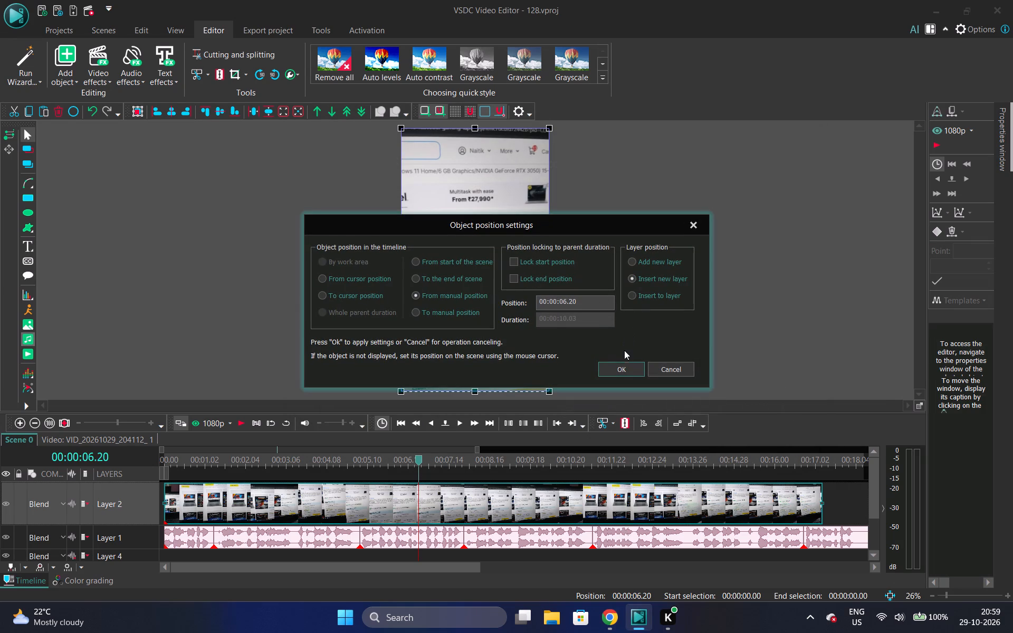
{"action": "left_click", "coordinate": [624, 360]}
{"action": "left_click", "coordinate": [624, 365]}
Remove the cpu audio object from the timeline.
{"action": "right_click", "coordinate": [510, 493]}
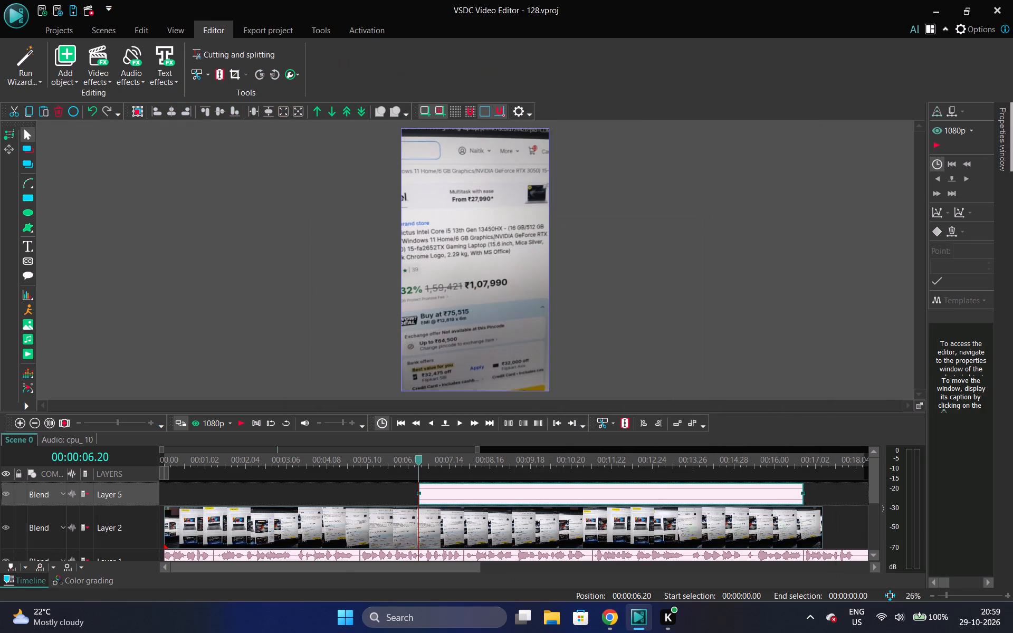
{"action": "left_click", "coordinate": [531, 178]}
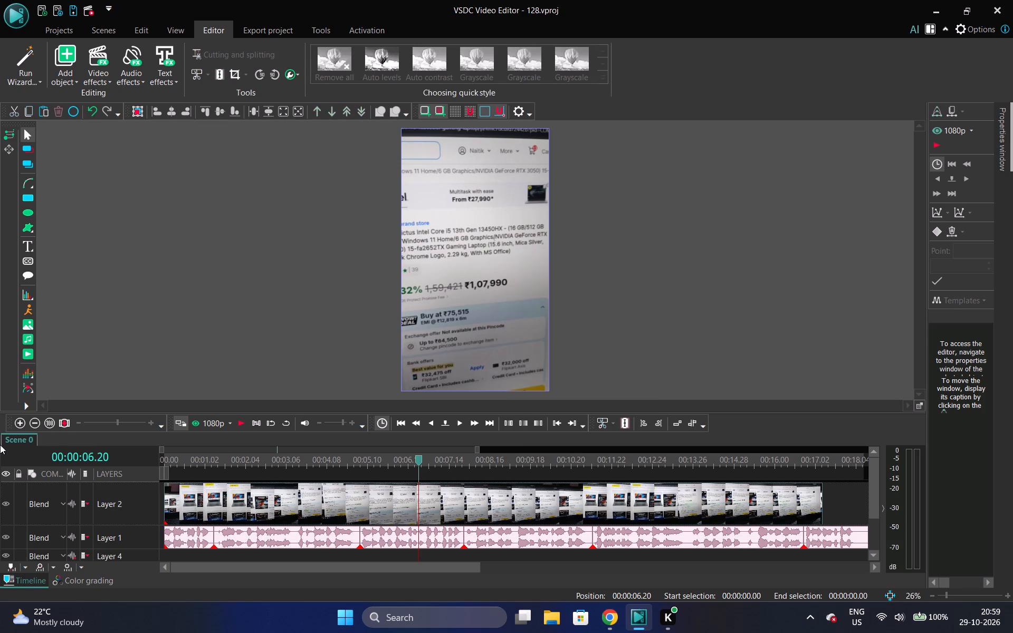
Add the cpu file as a video object above Layer 2 on an inserted new layer, from manual position 00:00:06.20.
{"action": "left_click", "coordinate": [119, 498]}
{"action": "left_click", "coordinate": [26, 351]}
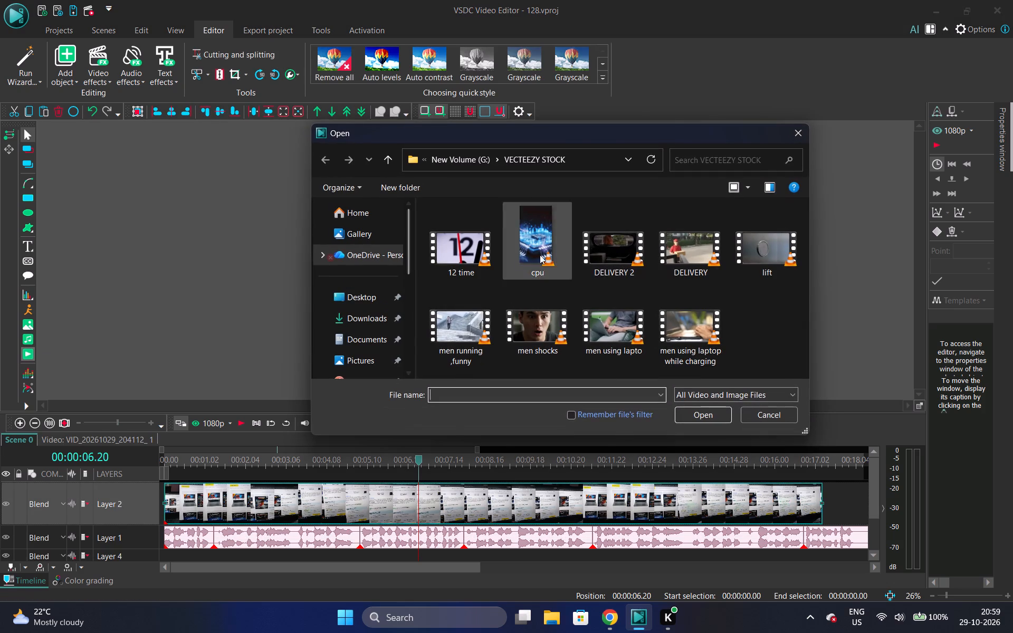
{"action": "left_click", "coordinate": [578, 251]}
{"action": "left_click", "coordinate": [518, 253]}
{"action": "left_click", "coordinate": [705, 408]}
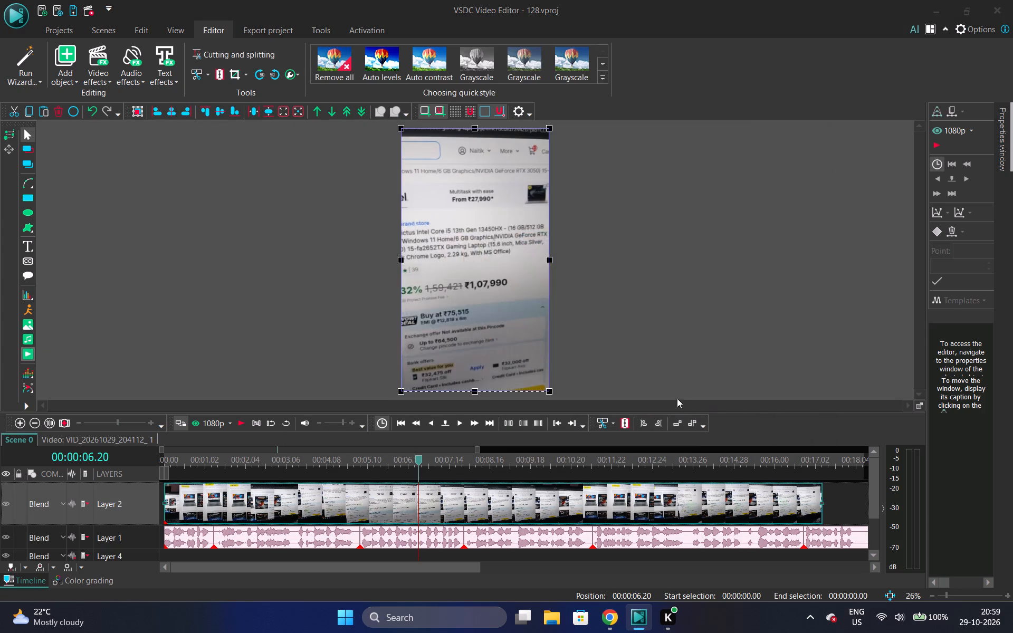
{"action": "left_click", "coordinate": [487, 298]}
{"action": "left_click", "coordinate": [677, 279]}
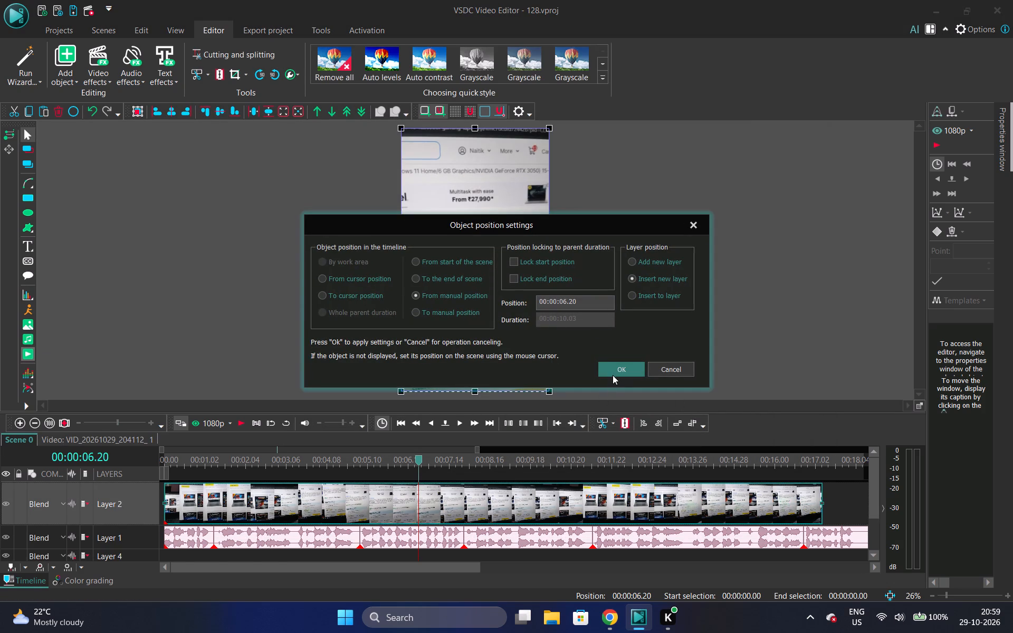
{"action": "left_click", "coordinate": [613, 375]}
Split the cpu clip into separate video and audio objects.
{"action": "left_click", "coordinate": [489, 493]}
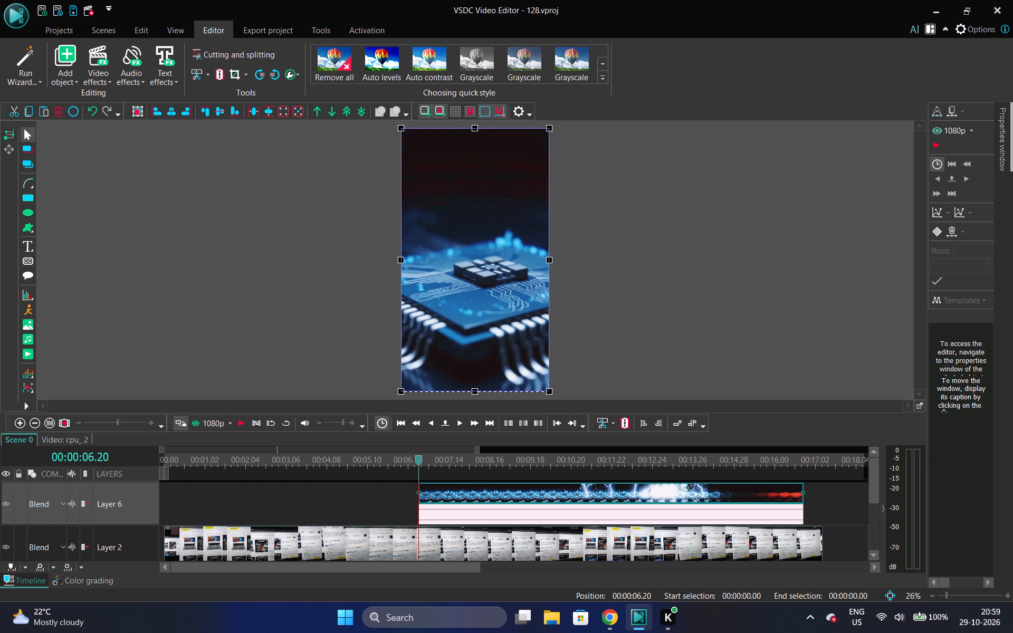
{"action": "key", "text": "alt+Return"}
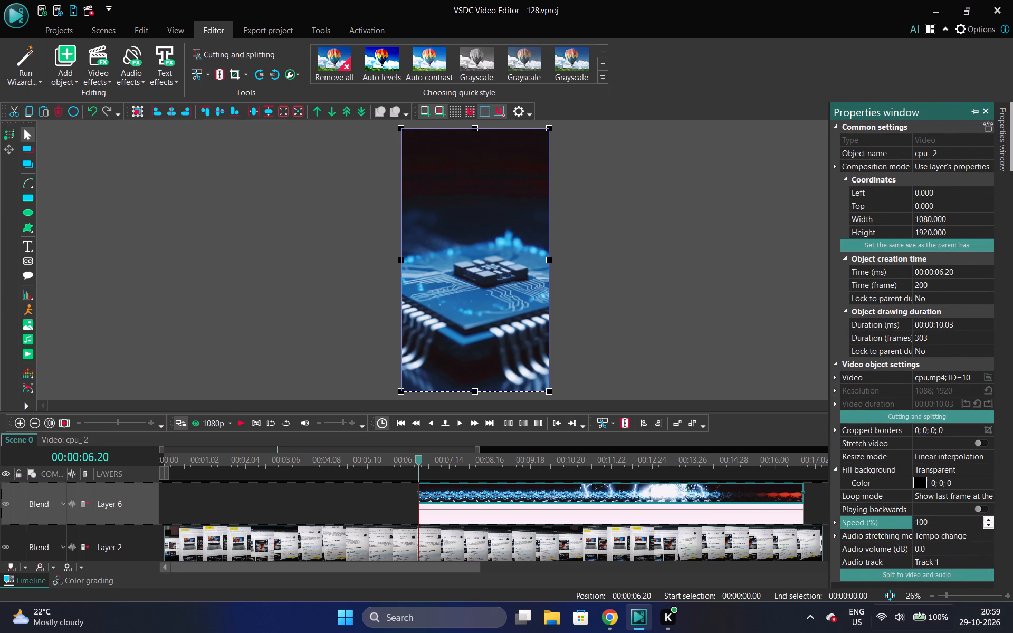
{"action": "left_click", "coordinate": [931, 580]}
Cut the separated cpu audio object out of the layer above the cpu video.
{"action": "left_click", "coordinate": [531, 499]}
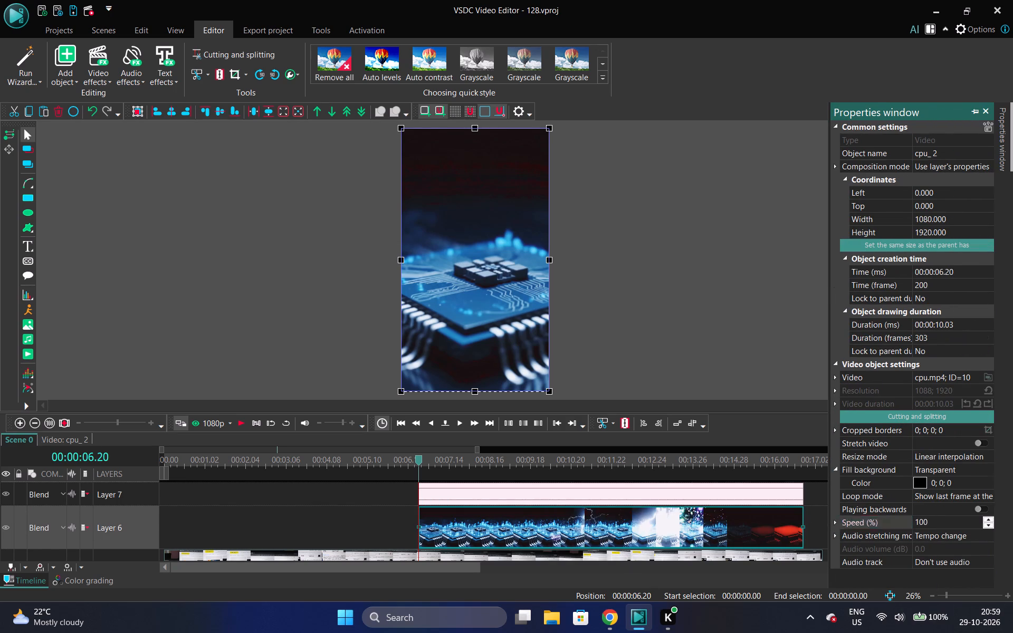
{"action": "key", "text": "ctrl+x"}
Preview the cpu overlay from 00:00:06.20 against the layers below, and set the playhead at 00:00:08.04.
{"action": "key", "text": "space"}
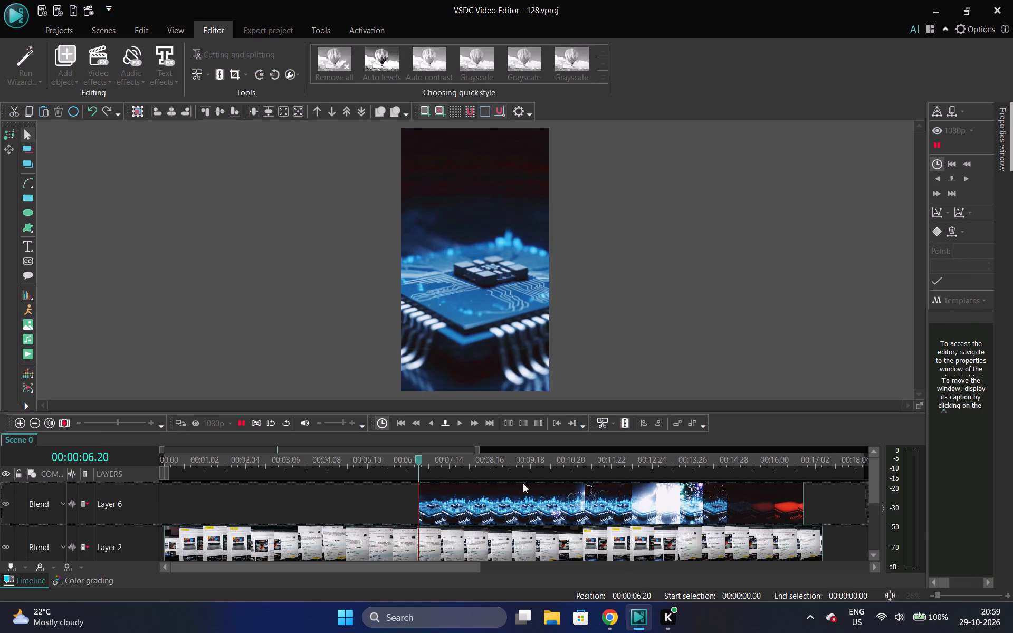
{"action": "key", "text": "space"}
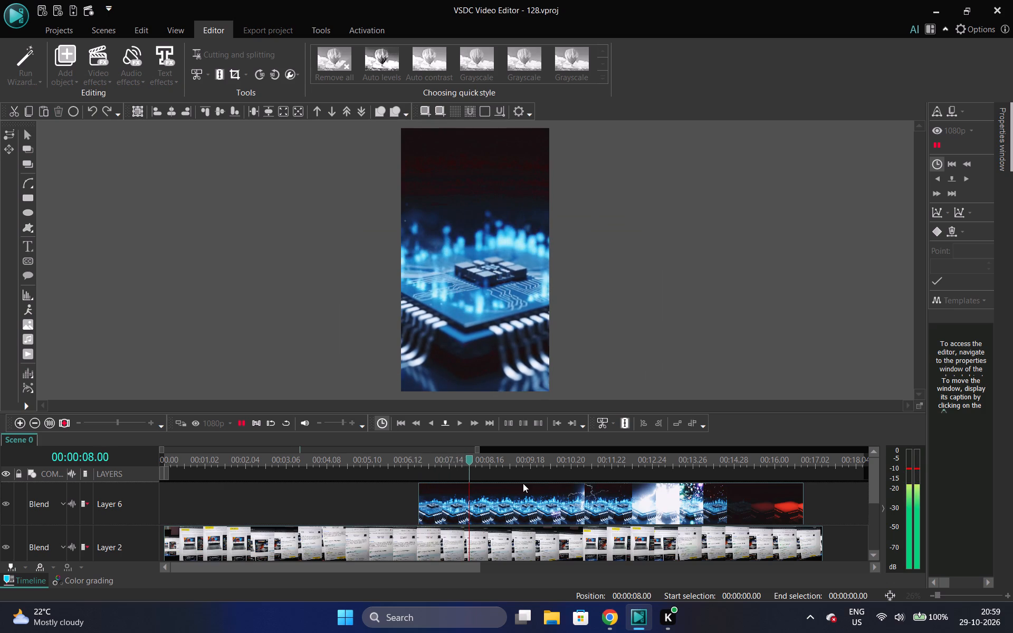
{"action": "left_click_drag", "start_coordinate": [872, 486], "coordinate": [871, 519]}
{"action": "key", "text": "space"}
{"action": "key", "text": "space"}
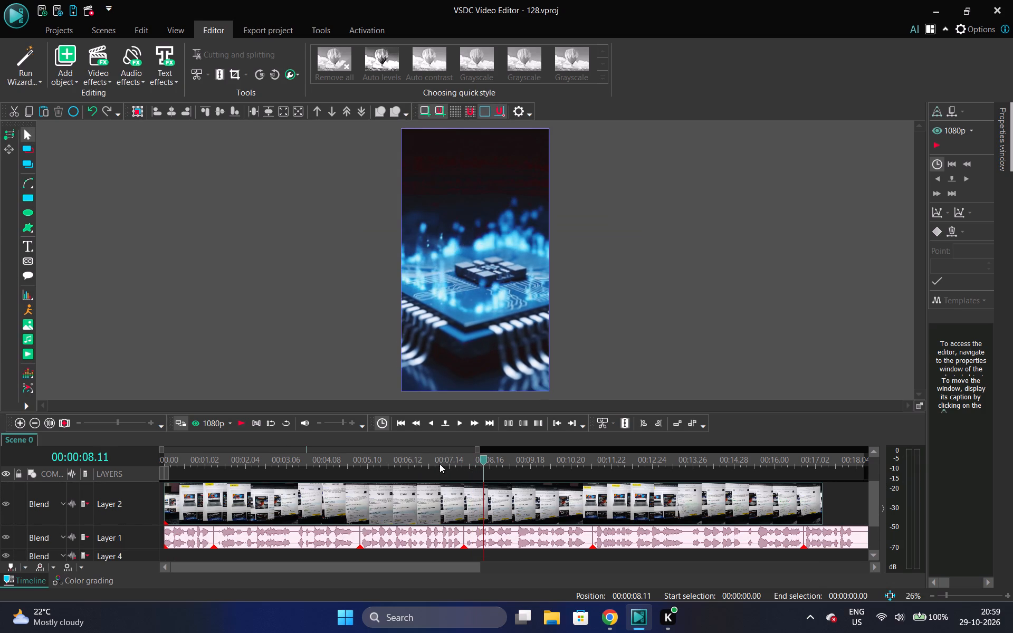
{"action": "left_click", "coordinate": [474, 457]}
{"action": "key", "text": "Right"}
Set the playback speed of the cpu video clip on Layer 6 to 200%.
{"action": "left_click", "coordinate": [875, 449]}
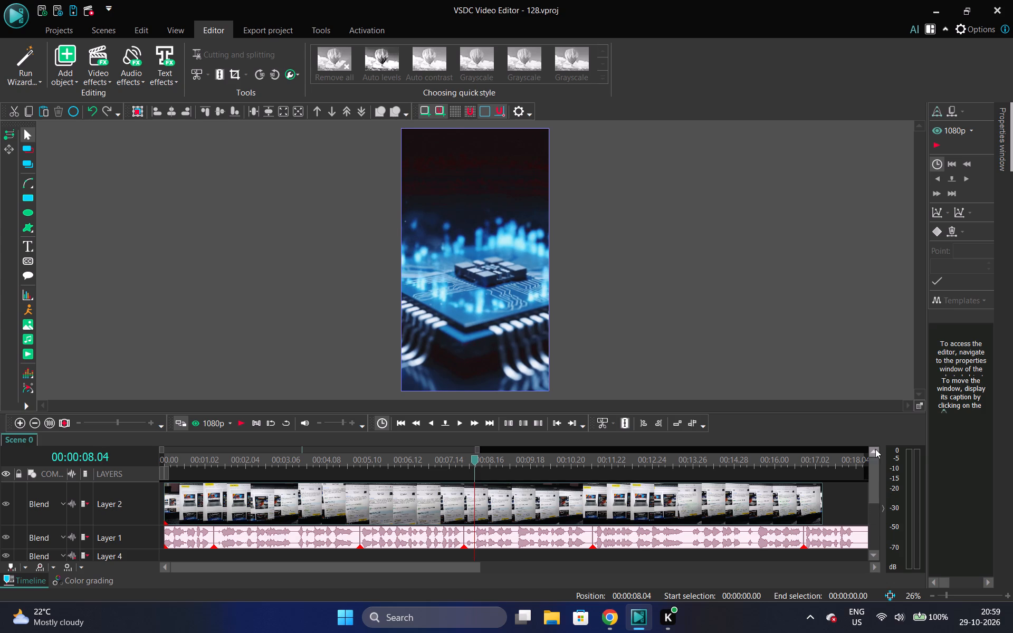
{"action": "left_click", "coordinate": [596, 505]}
{"action": "key", "text": "alt+Return"}
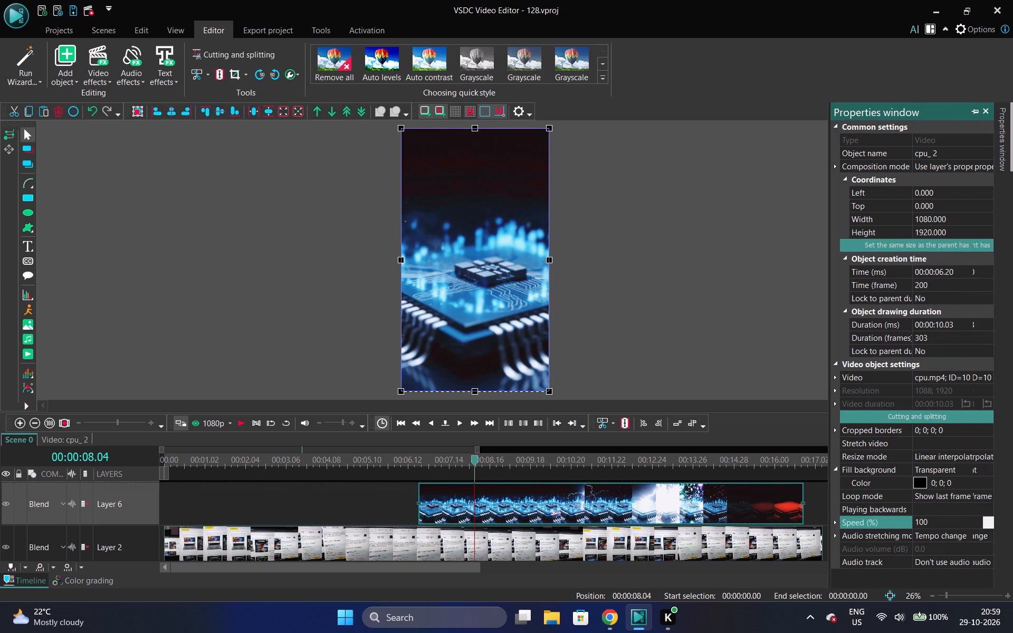
{"action": "double_click", "coordinate": [918, 526]}
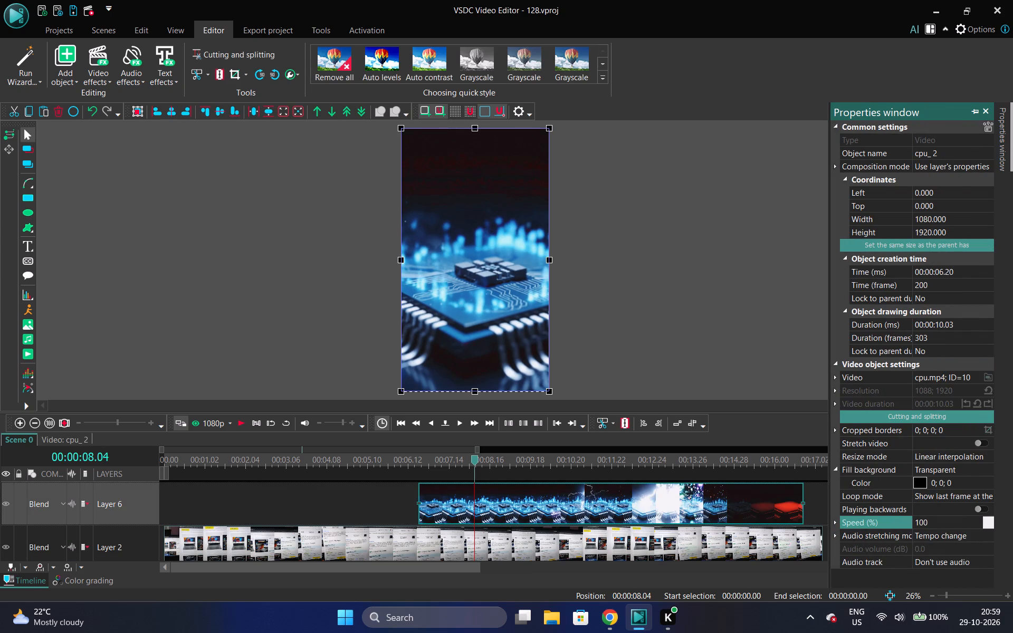
{"action": "key", "text": "BackSpace"}
{"action": "key", "text": "2"}
{"action": "key", "text": "Return"}
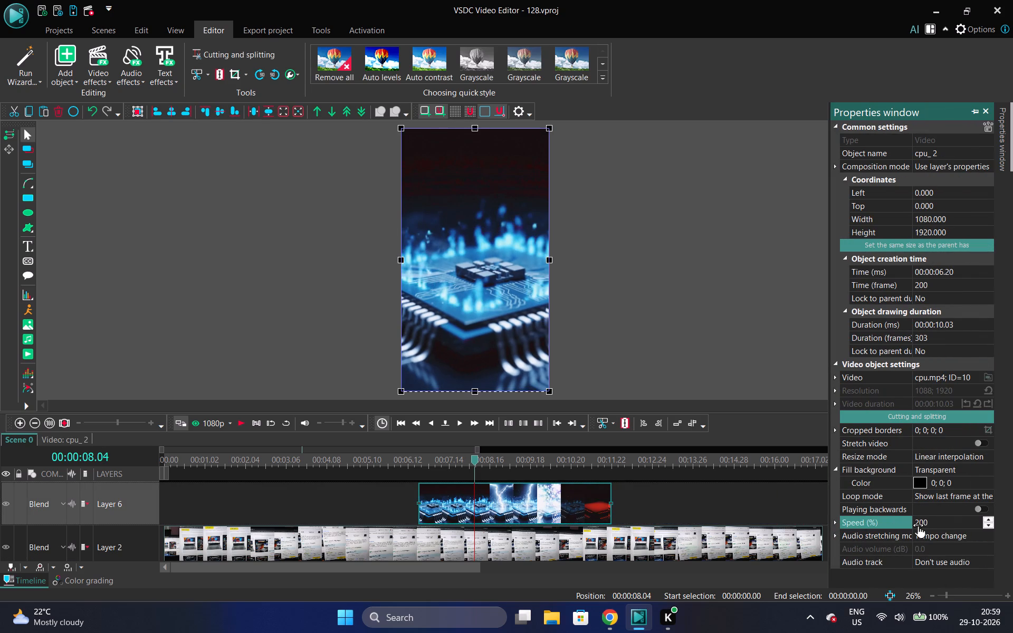
Trim the end of the cpu clip to the playhead at 00:00:08.04 and save the project.
{"action": "key", "text": "ctrl+shift+bracketright"}
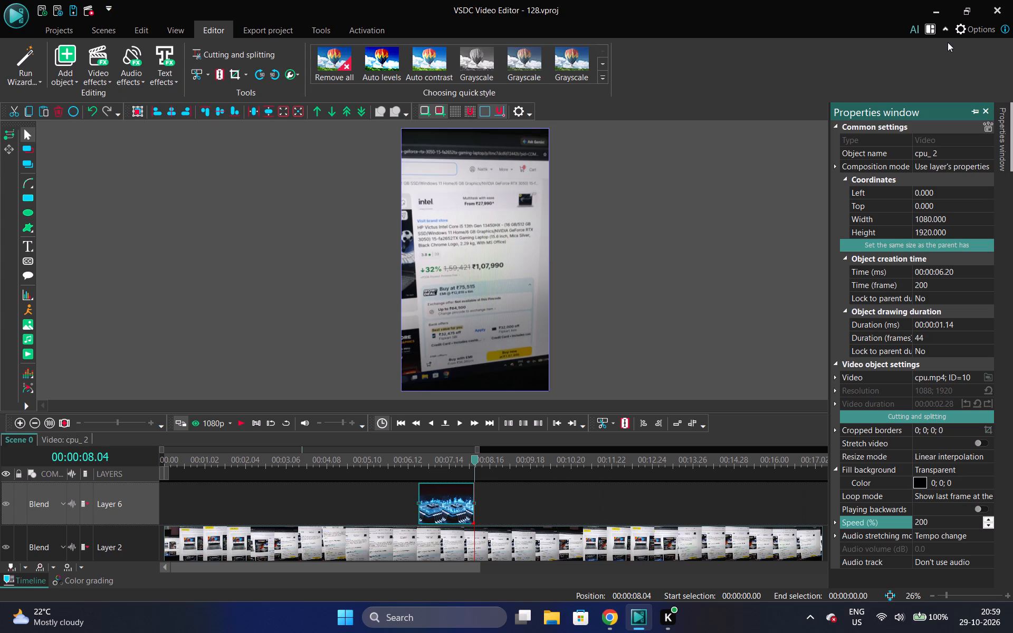
{"action": "left_click", "coordinate": [985, 109]}
{"action": "key", "text": "ctrl+s"}
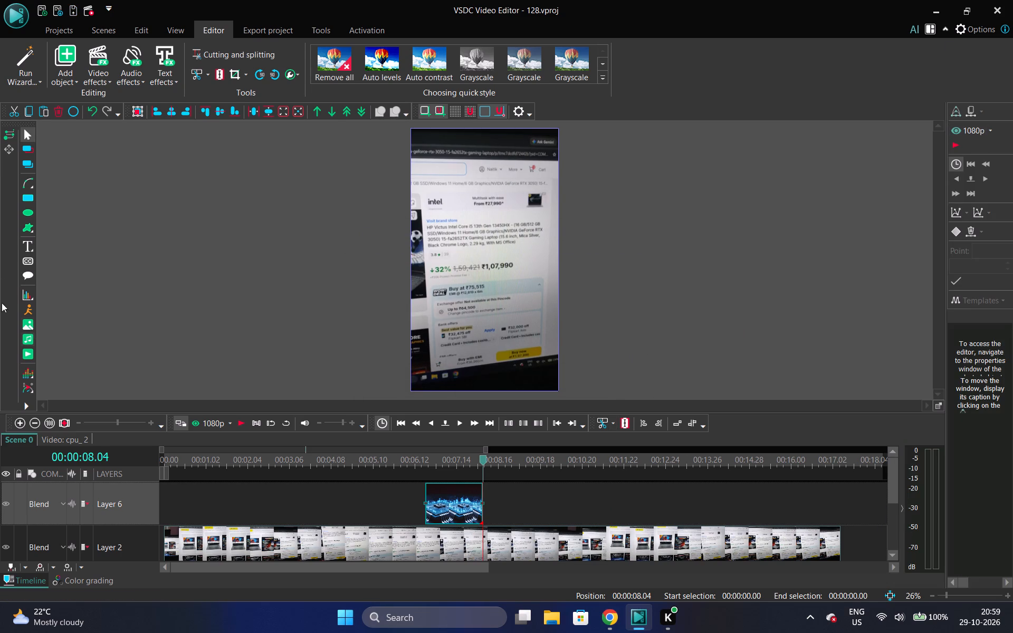
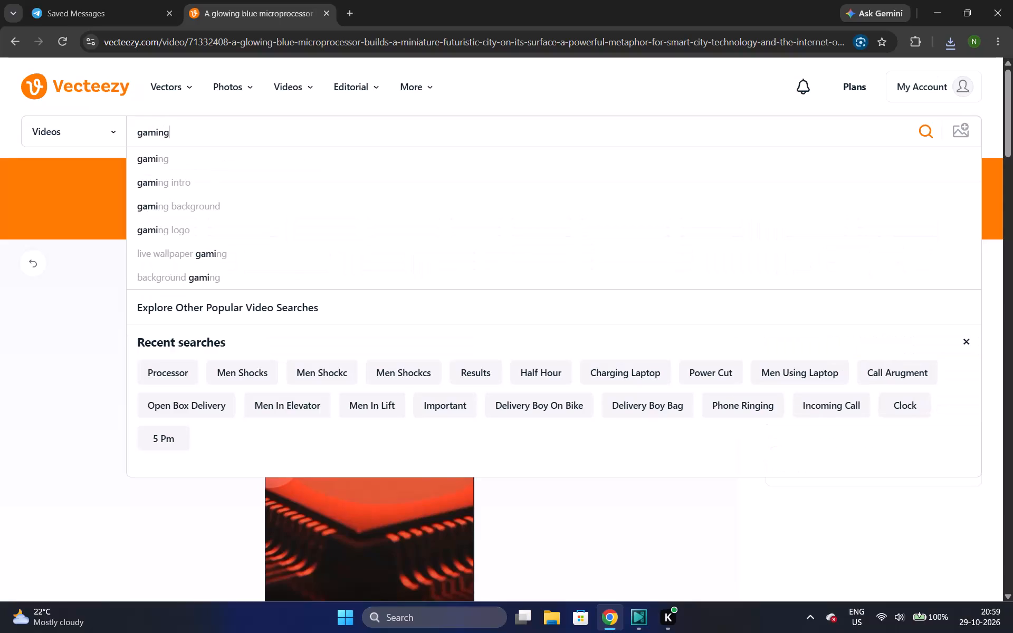
Search Vecteezy videos for gaming with the Free License filter and without the Vertical filter, and examine the results for a suitable clip.
{"action": "key", "text": "Return"}
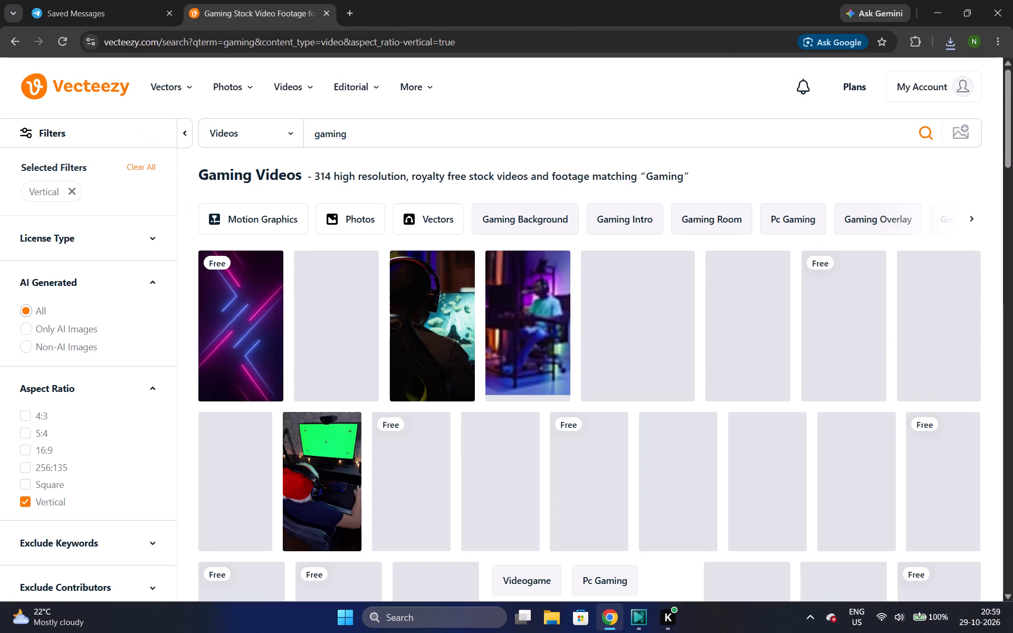
{"action": "left_click", "coordinate": [74, 243]}
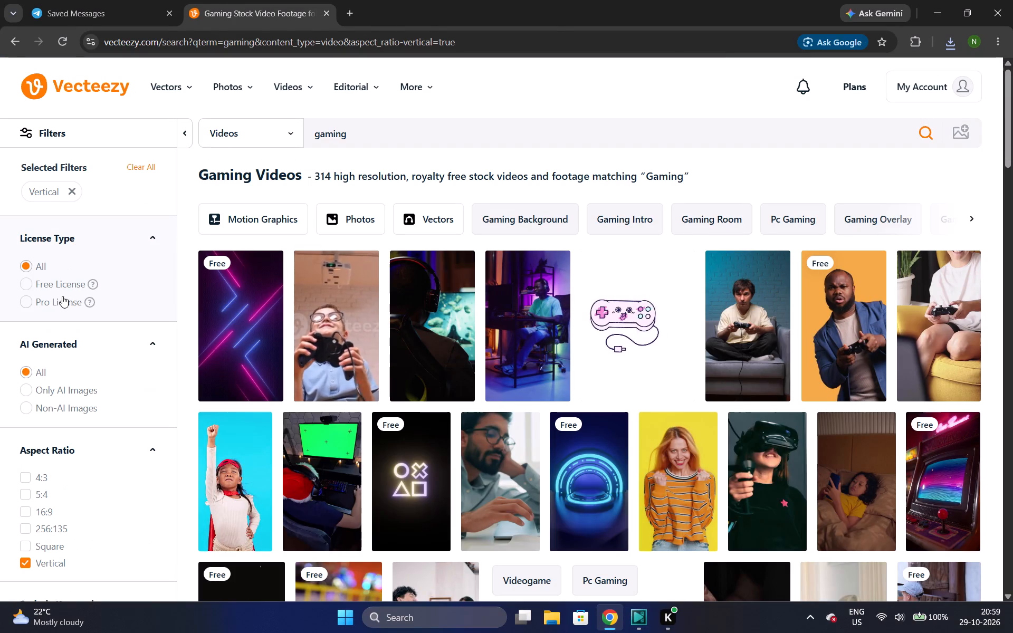
{"action": "left_click", "coordinate": [45, 281]}
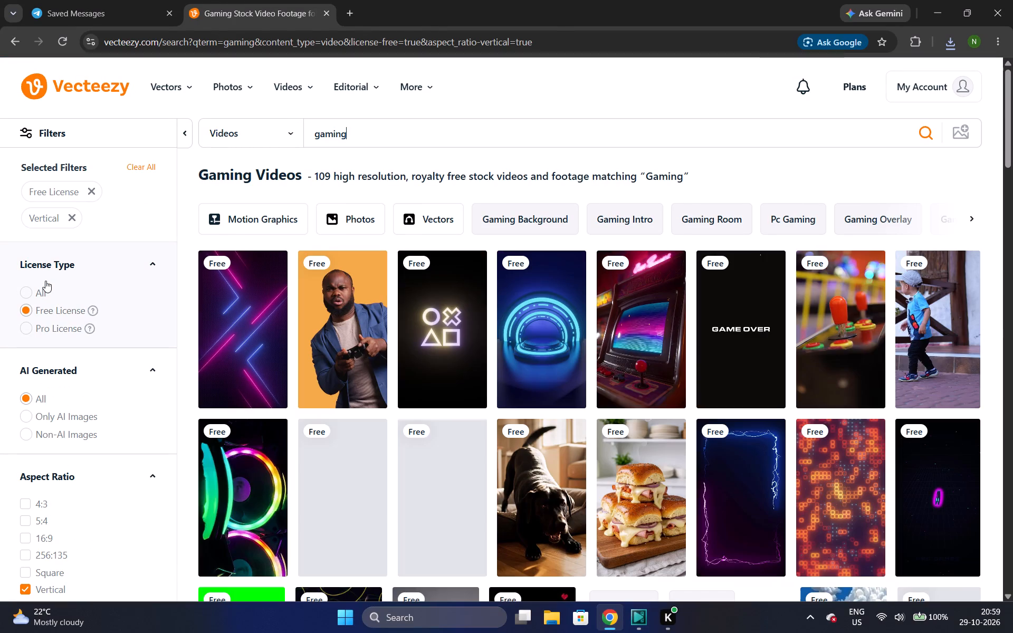
{"action": "left_click_drag", "start_coordinate": [1004, 157], "coordinate": [1007, 189]}
{"action": "left_click", "coordinate": [30, 427]}
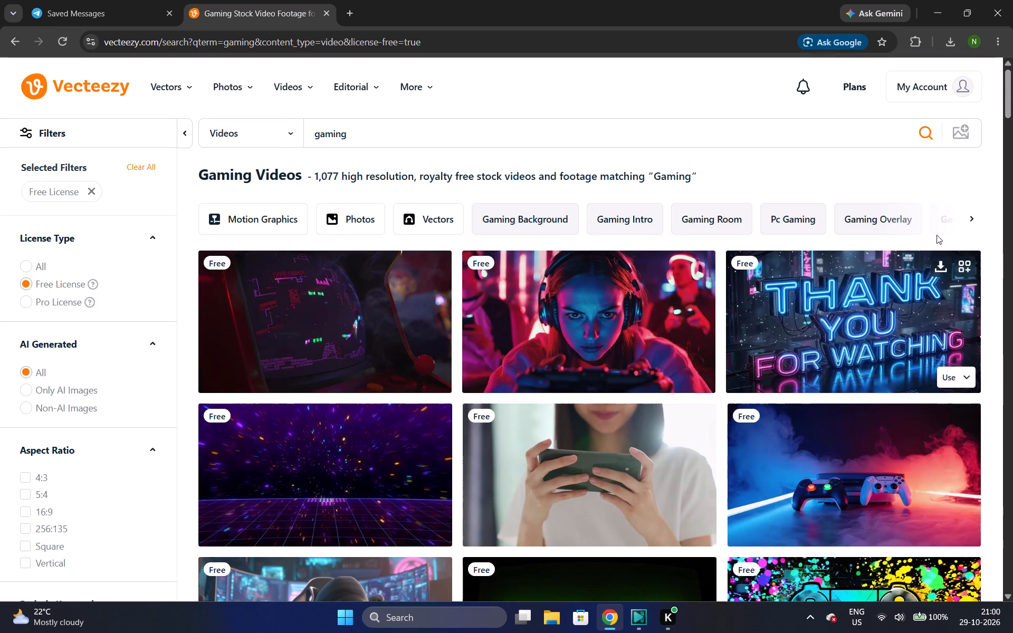
{"action": "left_click_drag", "start_coordinate": [1007, 111], "coordinate": [1012, 152]}
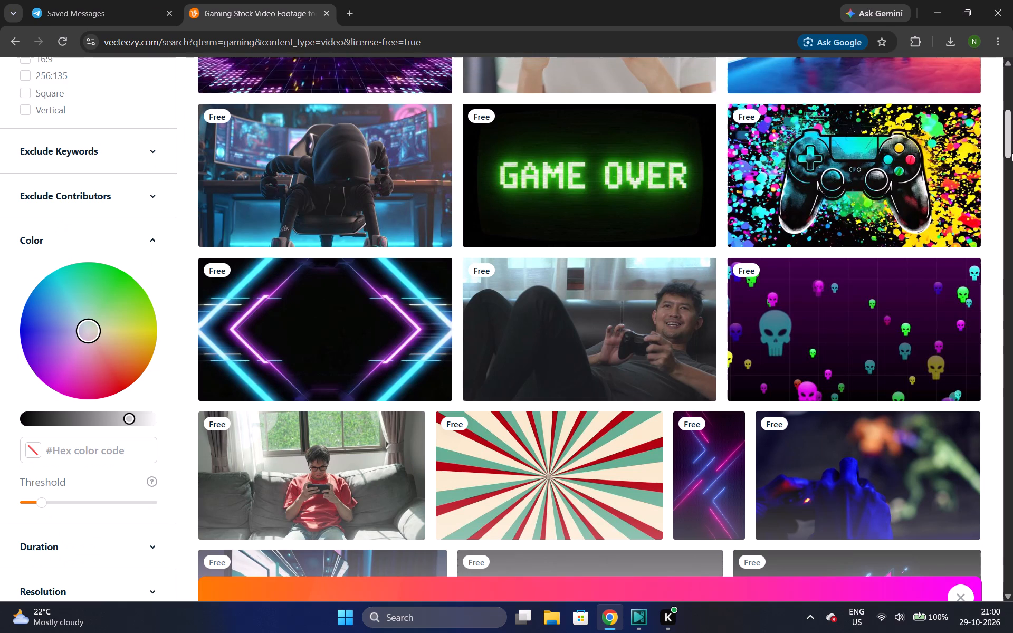
{"action": "left_click_drag", "start_coordinate": [1012, 152], "coordinate": [1012, 208]}
{"action": "left_click", "coordinate": [960, 216]}
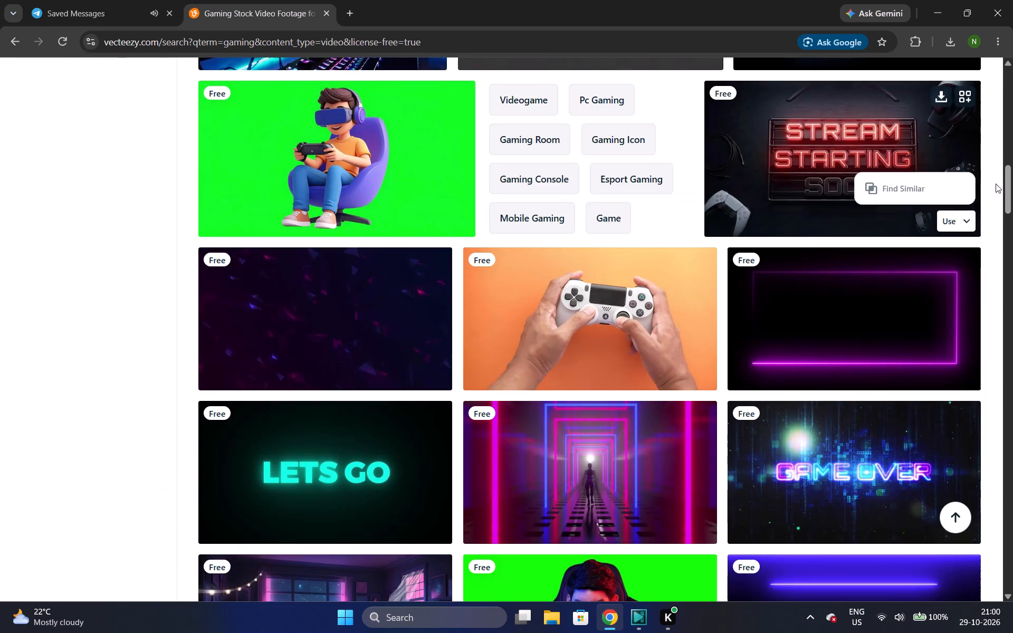
{"action": "left_click_drag", "start_coordinate": [1007, 186], "coordinate": [1012, 261]}
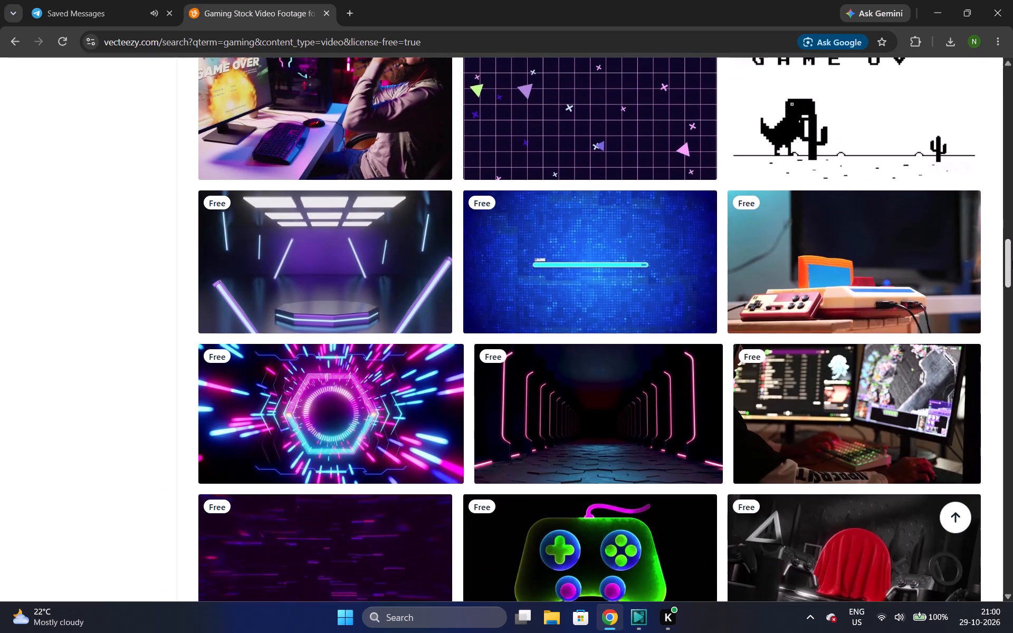
{"action": "left_click_drag", "start_coordinate": [1012, 261], "coordinate": [1012, 335]}
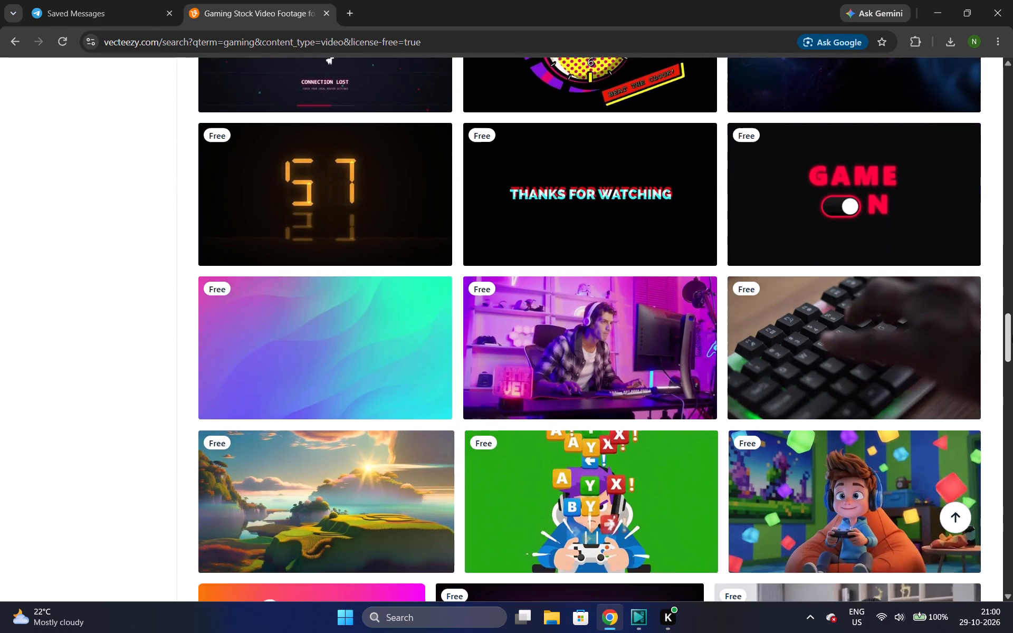
{"action": "left_click_drag", "start_coordinate": [1012, 335], "coordinate": [985, 0]}
Search Vecteezy videos for pc gaming and examine the free-license results for a suitable clip.
{"action": "left_click", "coordinate": [365, 133]}
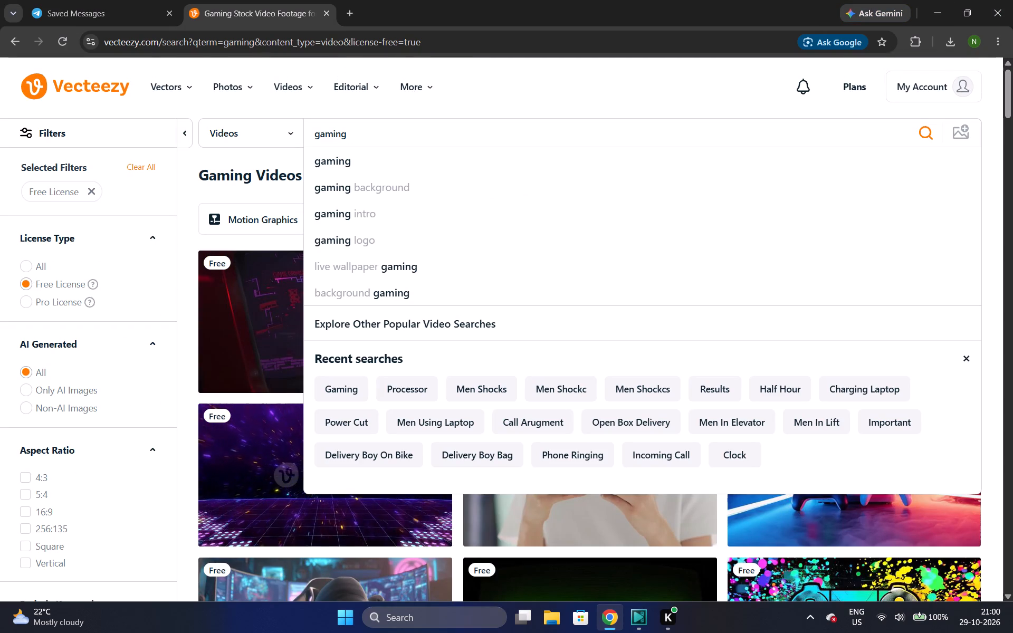
{"action": "key", "text": "BackSpace"}
{"action": "key", "text": "BackSpace"}
{"action": "key", "text": "BackSpace"}
{"action": "key", "text": "BackSpace"}
{"action": "key", "text": "BackSpace"}
{"action": "key", "text": "BackSpace"}
{"action": "key", "text": "BackSpace"}
{"action": "key", "text": "BackSpace"}
{"action": "key", "text": "BackSpace"}
{"action": "key", "text": "BackSpace"}
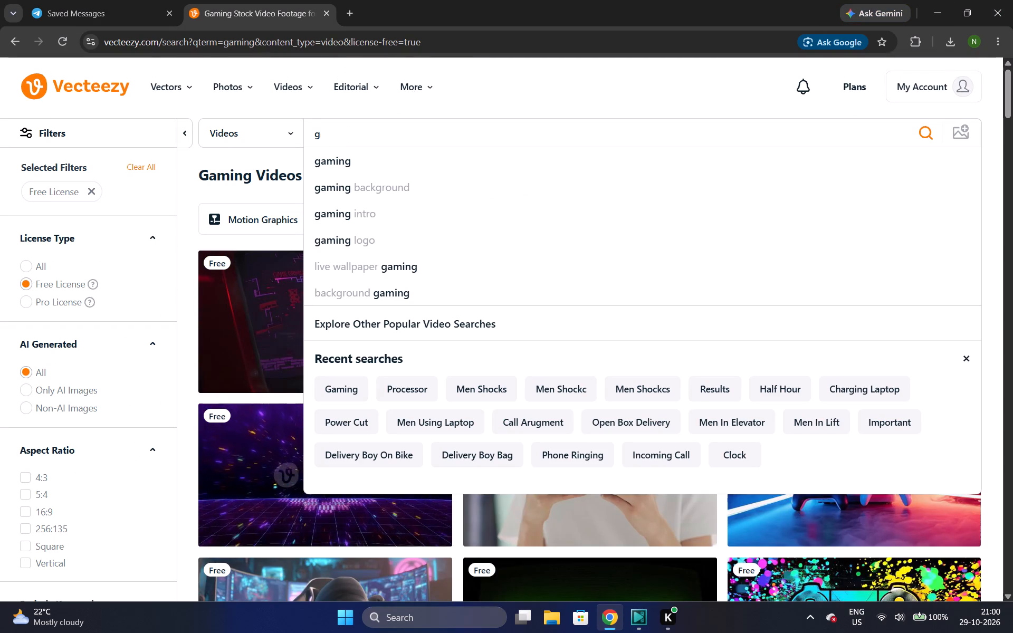
{"action": "type", "text": "pc gaming"}
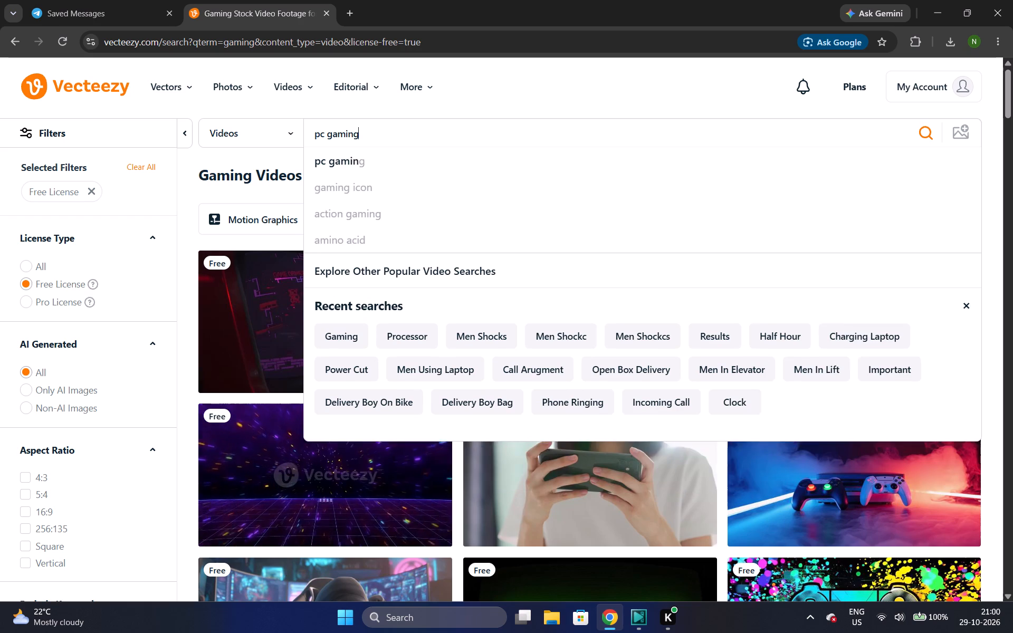
{"action": "key", "text": "Return"}
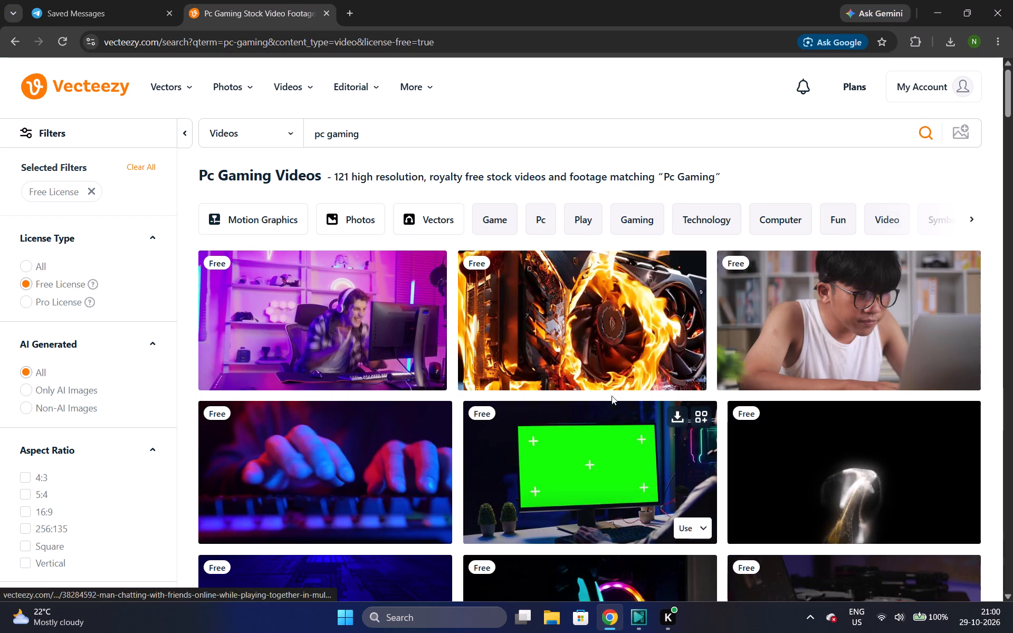
{"action": "left_click_drag", "start_coordinate": [1009, 90], "coordinate": [1012, 126]}
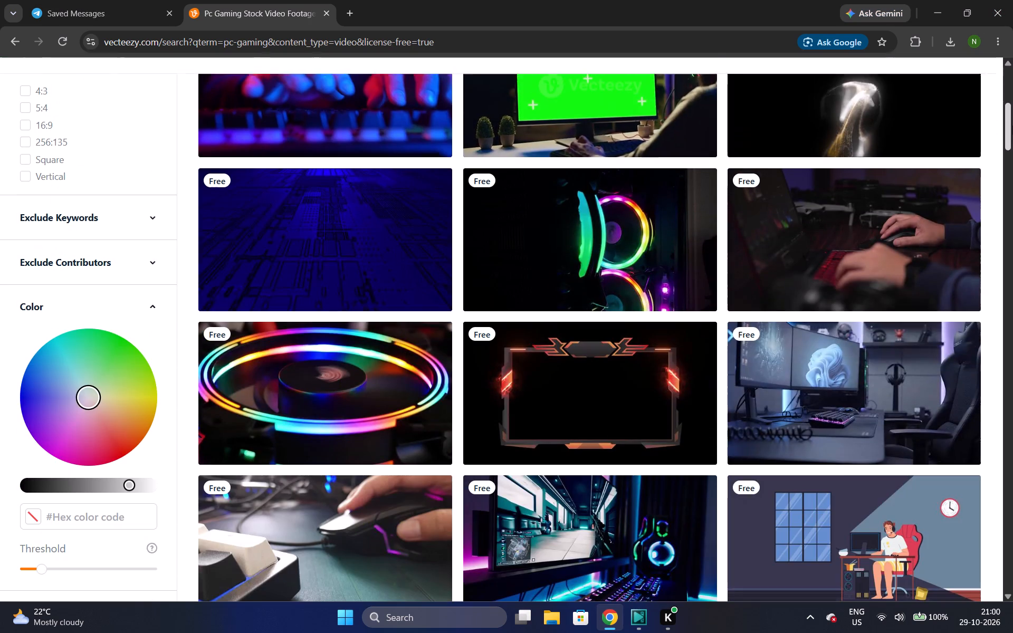
{"action": "left_click_drag", "start_coordinate": [1012, 126], "coordinate": [1012, 172]}
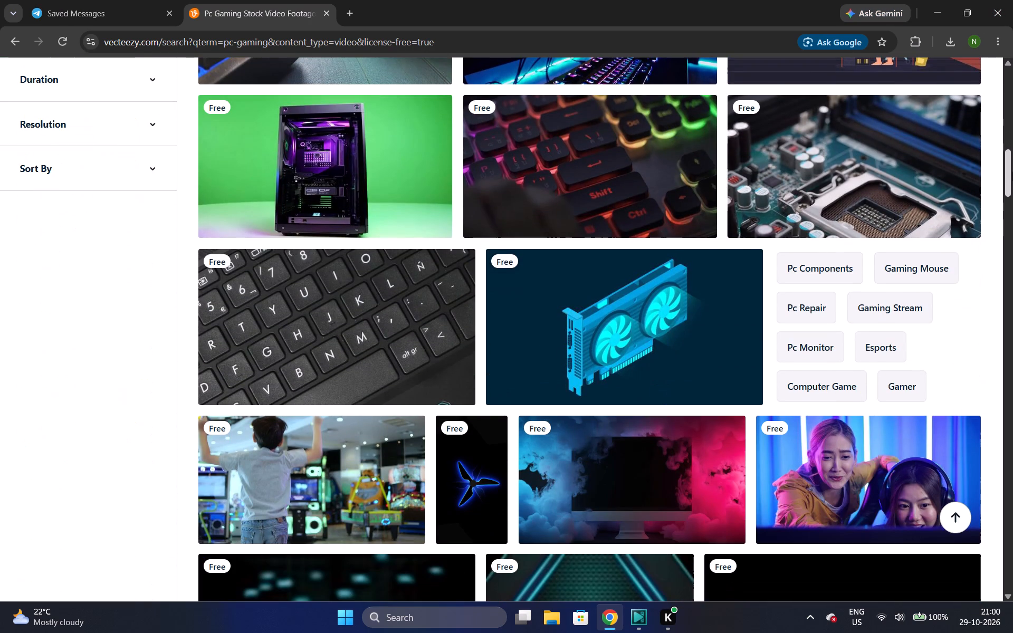
{"action": "left_click_drag", "start_coordinate": [1012, 172], "coordinate": [1012, 216]}
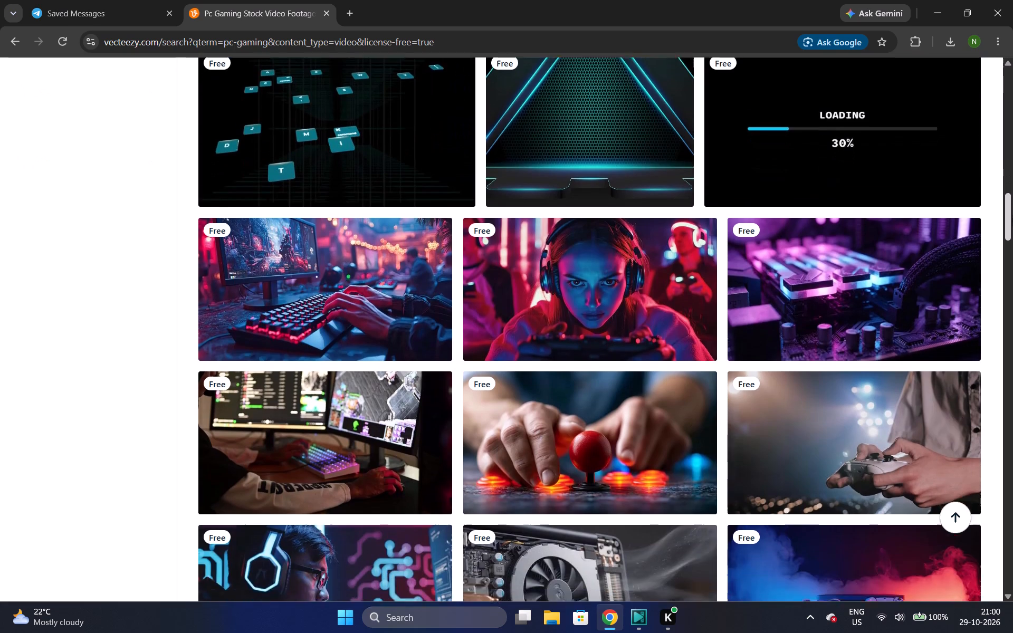
{"action": "left_click_drag", "start_coordinate": [1012, 216], "coordinate": [1012, 270]}
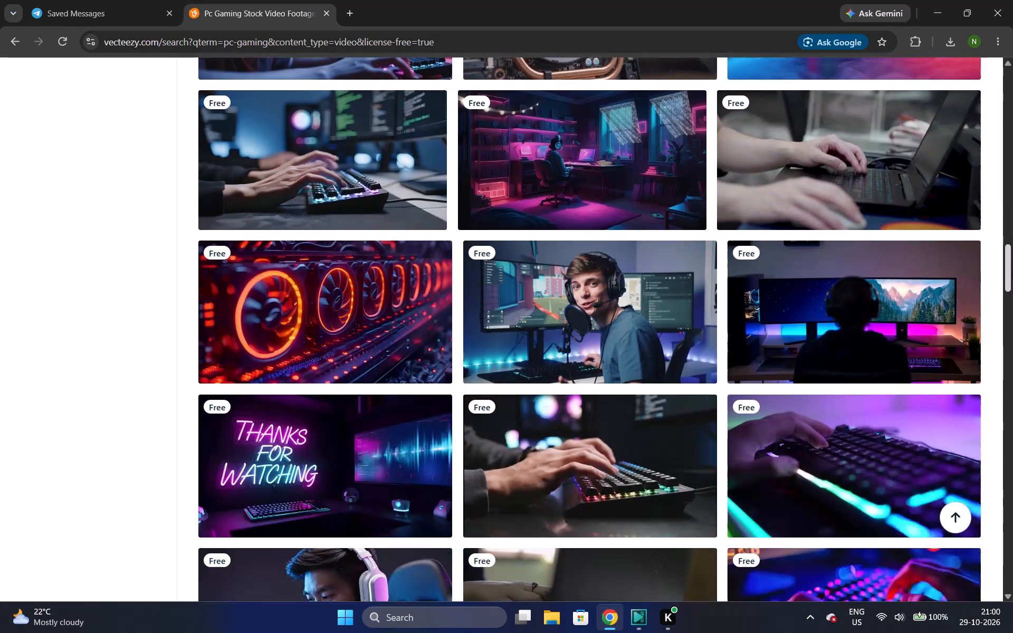
{"action": "left_click_drag", "start_coordinate": [1012, 270], "coordinate": [1012, 310]}
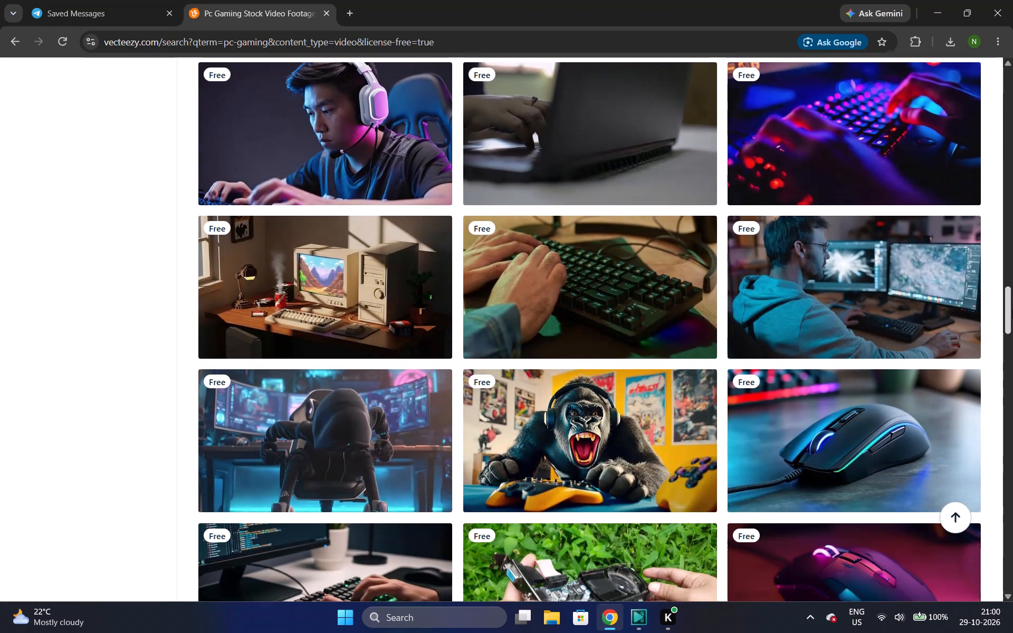
{"action": "left_click_drag", "start_coordinate": [1012, 310], "coordinate": [1012, 369]}
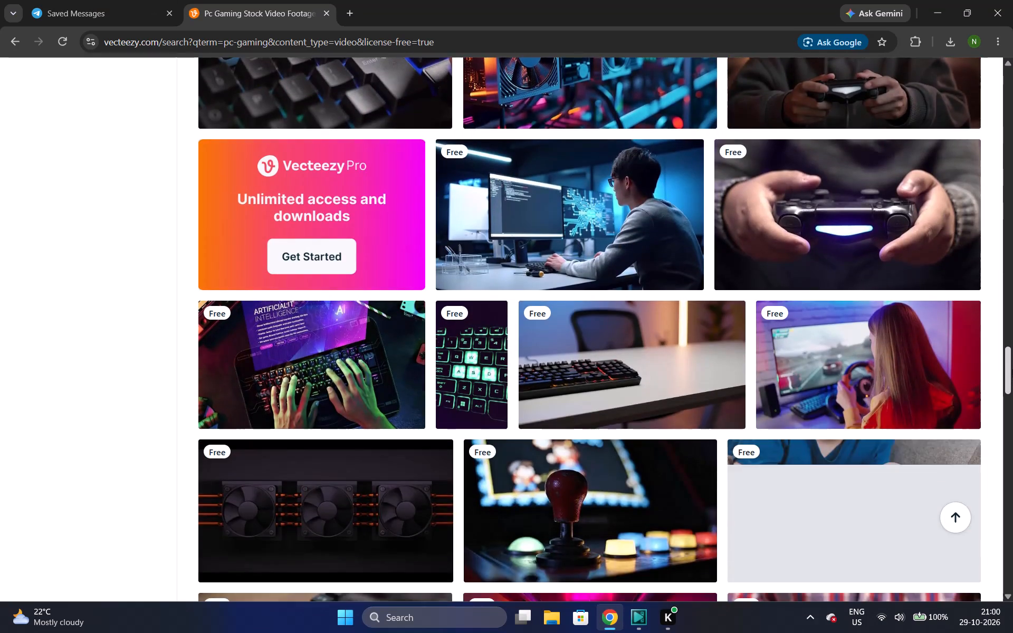
{"action": "left_click_drag", "start_coordinate": [1012, 369], "coordinate": [1012, 387]}
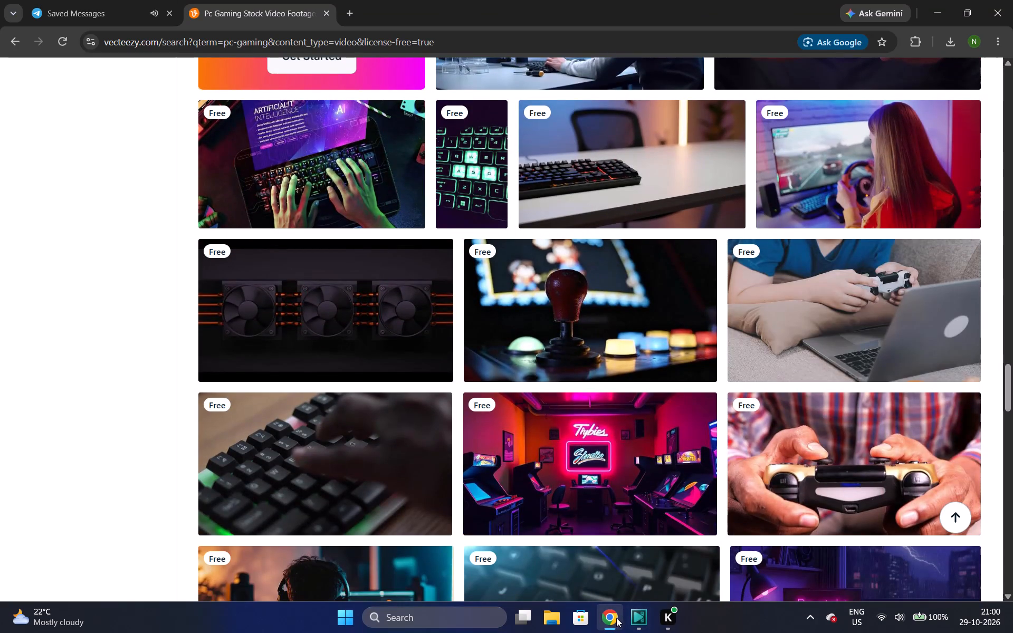
Switch to VSDC Video Editor and play the scene from the start through the cpu overlay, stopping at 00:00:09.27.
{"action": "left_click", "coordinate": [646, 615]}
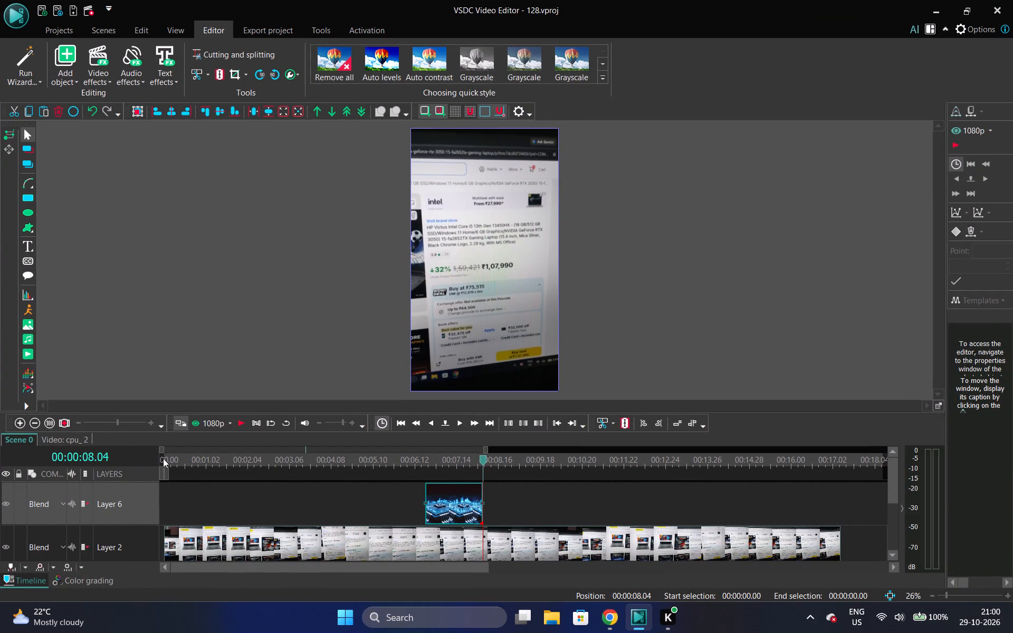
{"action": "left_click", "coordinate": [163, 458]}
{"action": "key", "text": "space"}
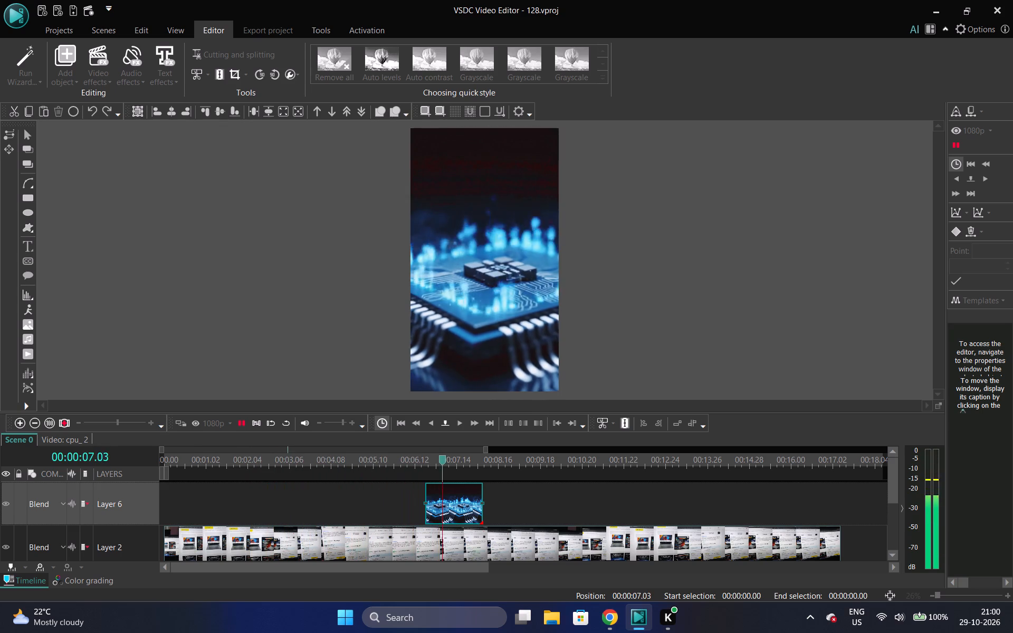
{"action": "key", "text": "space"}
{"action": "key", "text": "space"}
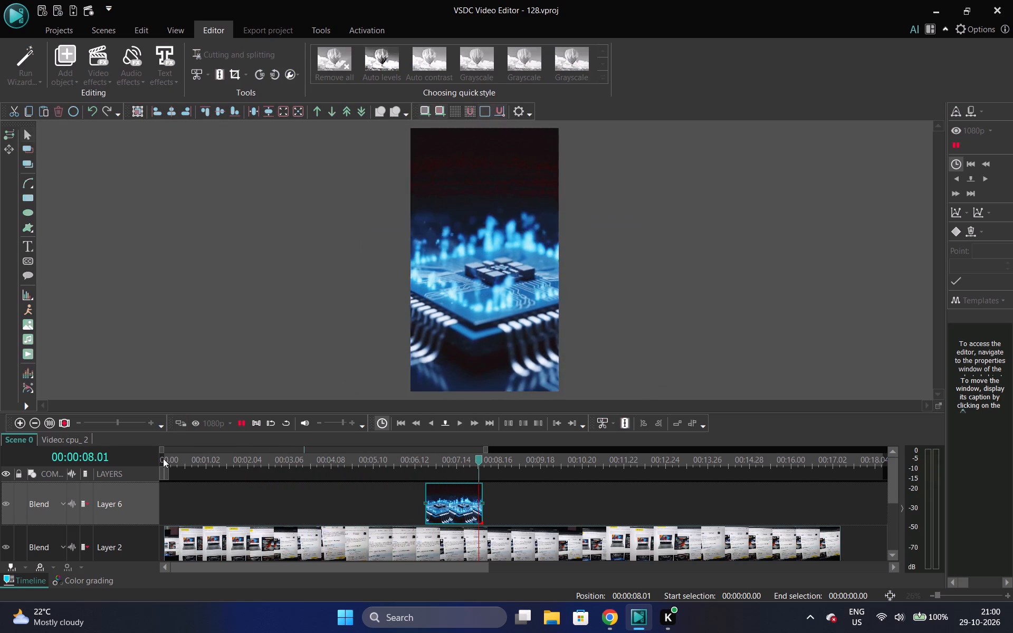
{"action": "key", "text": "space"}
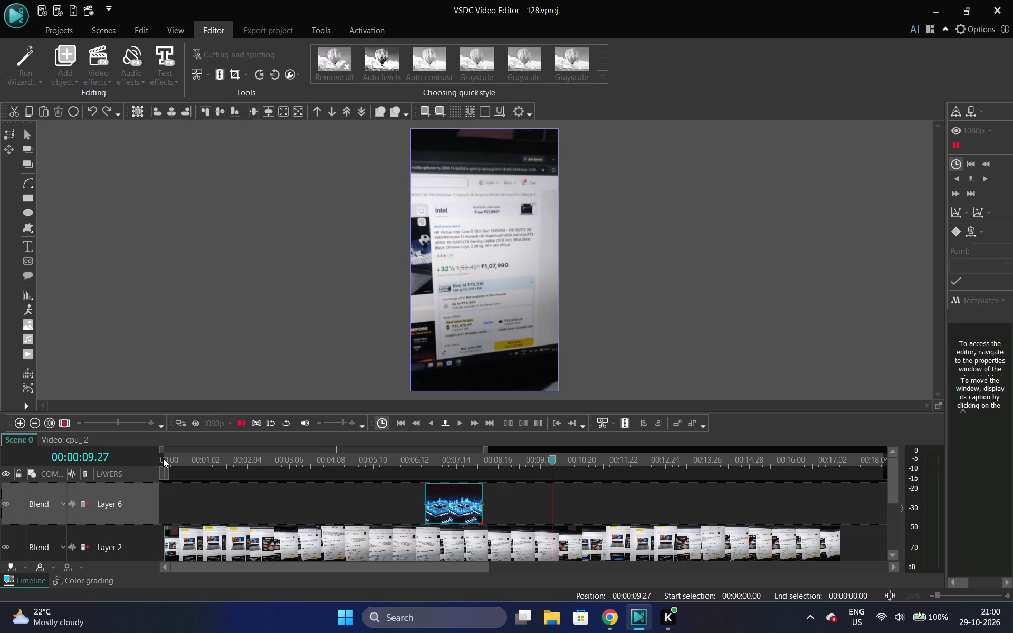
Switch to Chrome and examine the remaining pc gaming results on Vecteezy.
{"action": "left_click", "coordinate": [599, 624]}
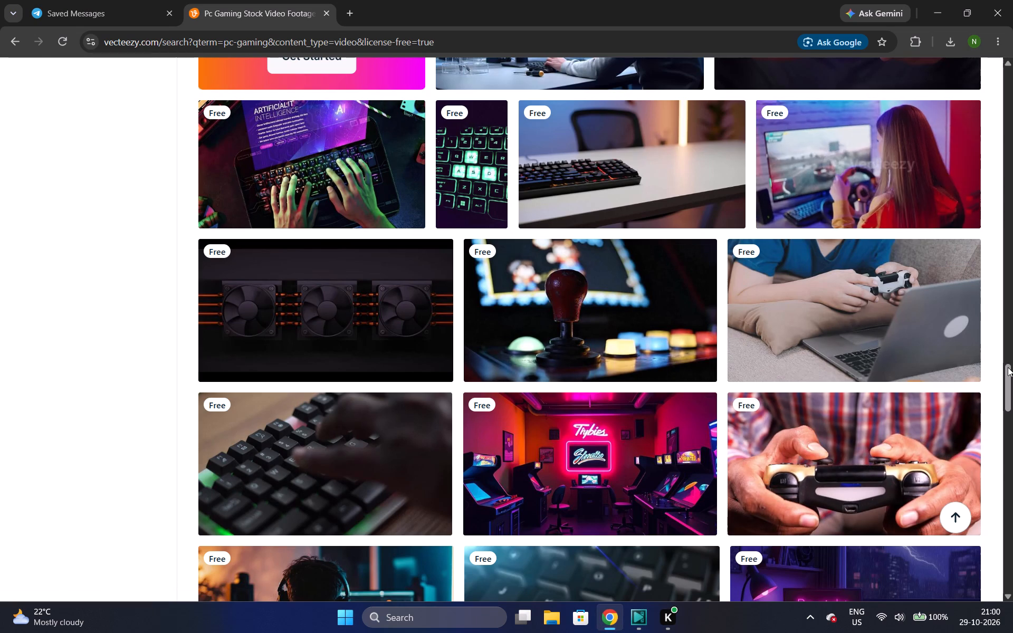
{"action": "left_click_drag", "start_coordinate": [1008, 378], "coordinate": [1012, 487]}
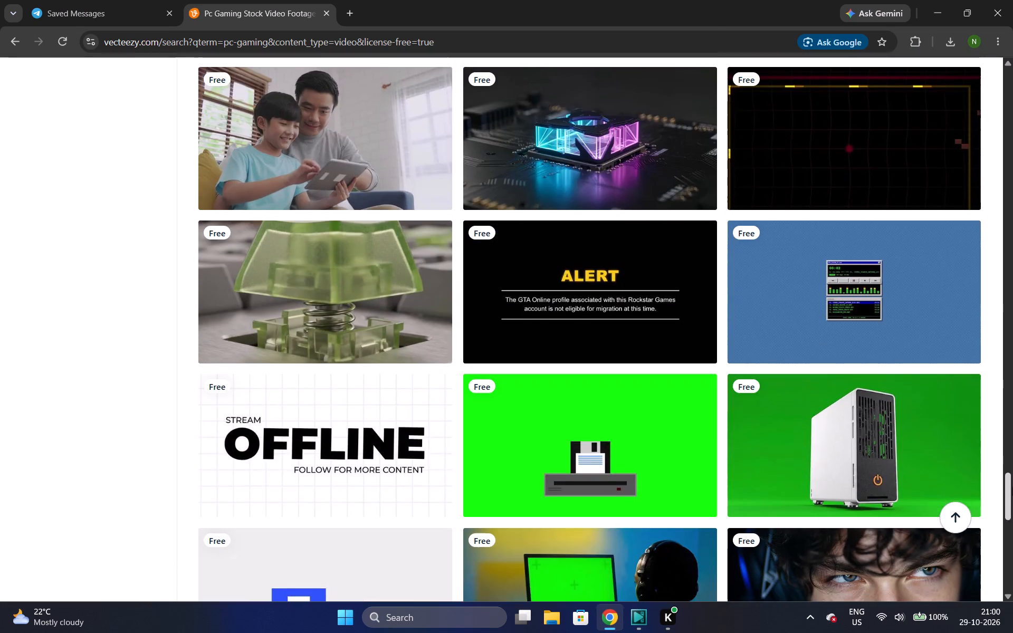
{"action": "left_click_drag", "start_coordinate": [1012, 487], "coordinate": [1007, 457]}
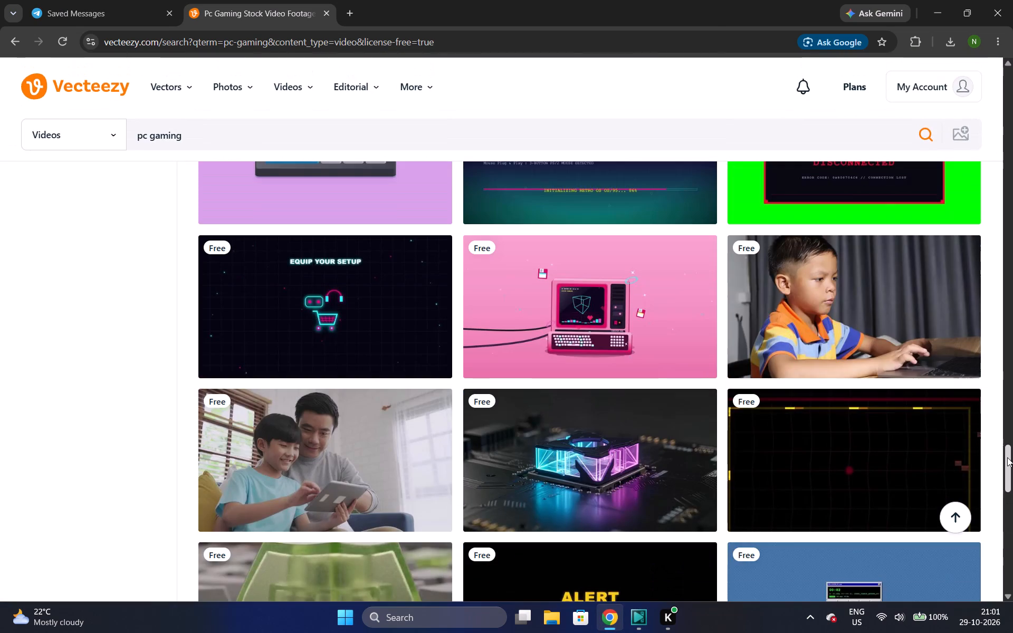
{"action": "left_click_drag", "start_coordinate": [1007, 457], "coordinate": [986, 78]}
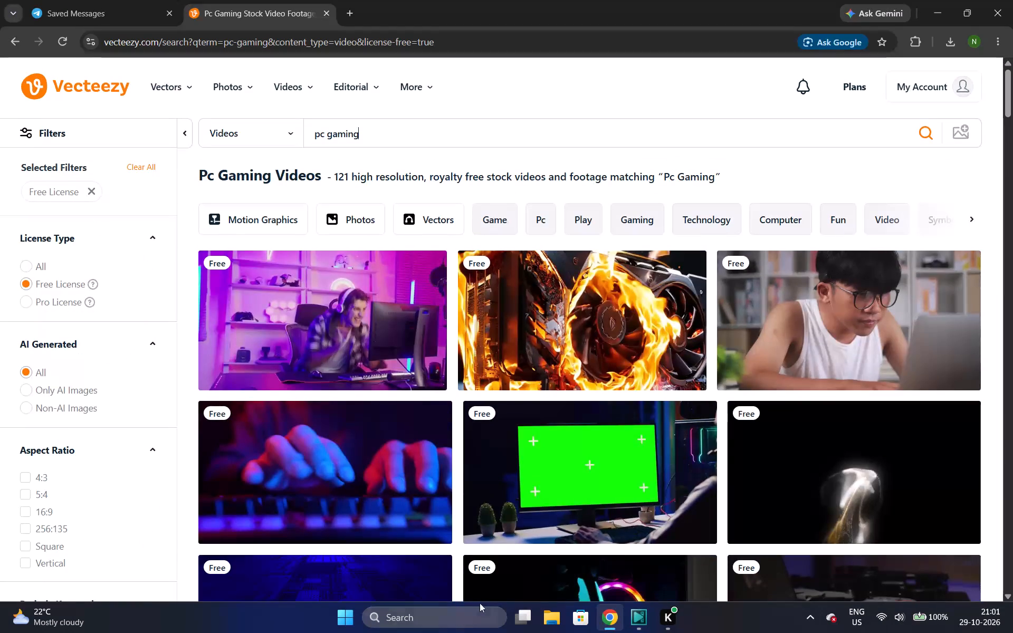
In VSDC, move the minimal-technology music clip on Layer 4 to the timeline start and extend its end past the voice waveform.
{"action": "left_click", "coordinate": [626, 618]}
{"action": "left_click", "coordinate": [31, 414]}
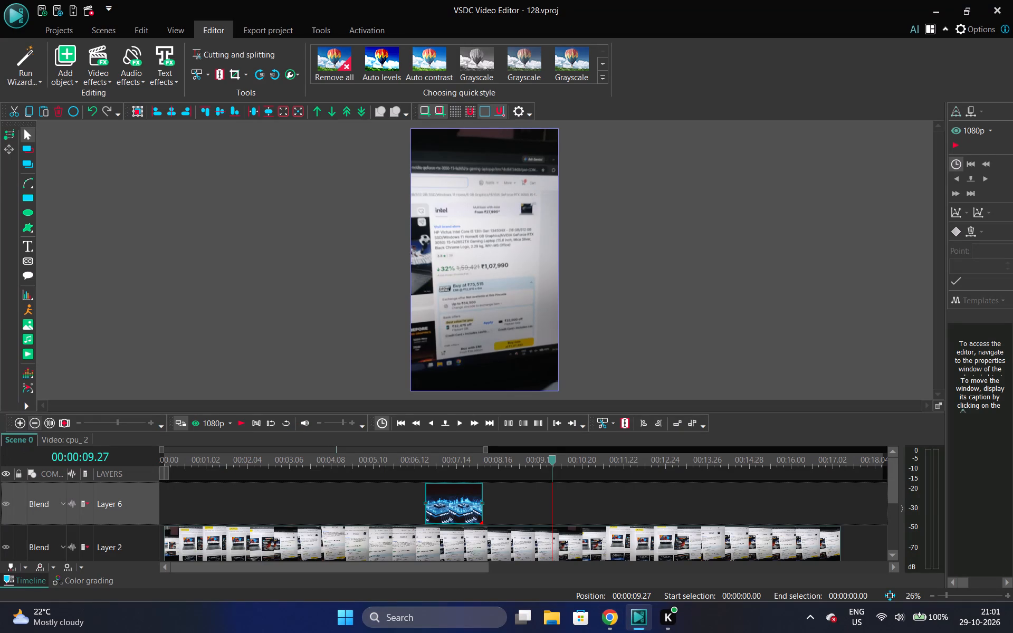
{"action": "triple_click", "coordinate": [36, 429]}
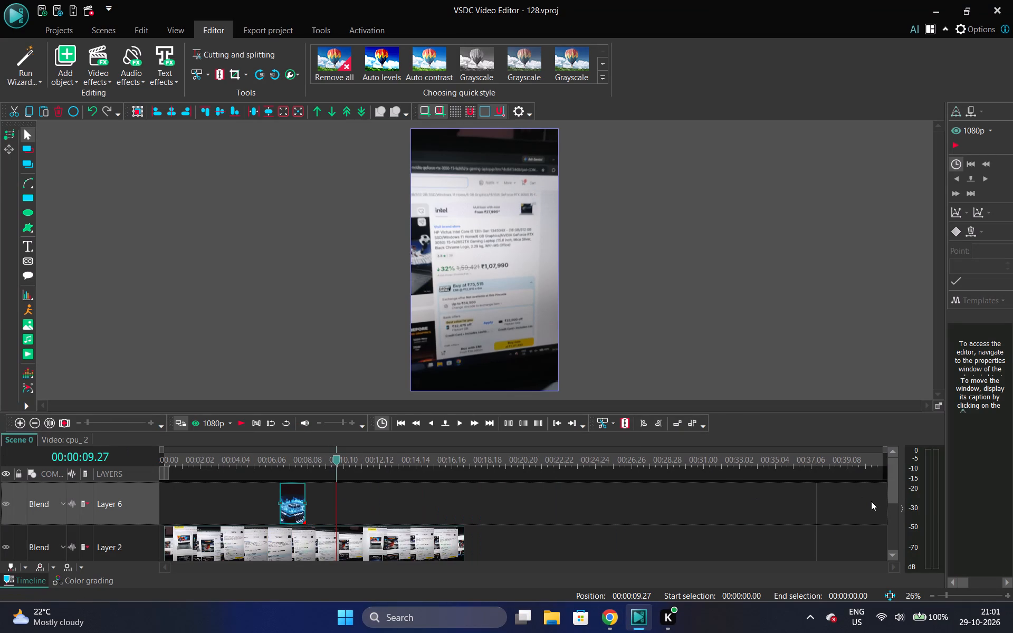
{"action": "left_click_drag", "start_coordinate": [888, 482], "coordinate": [888, 506]}
{"action": "left_click_drag", "start_coordinate": [662, 558], "coordinate": [569, 558]}
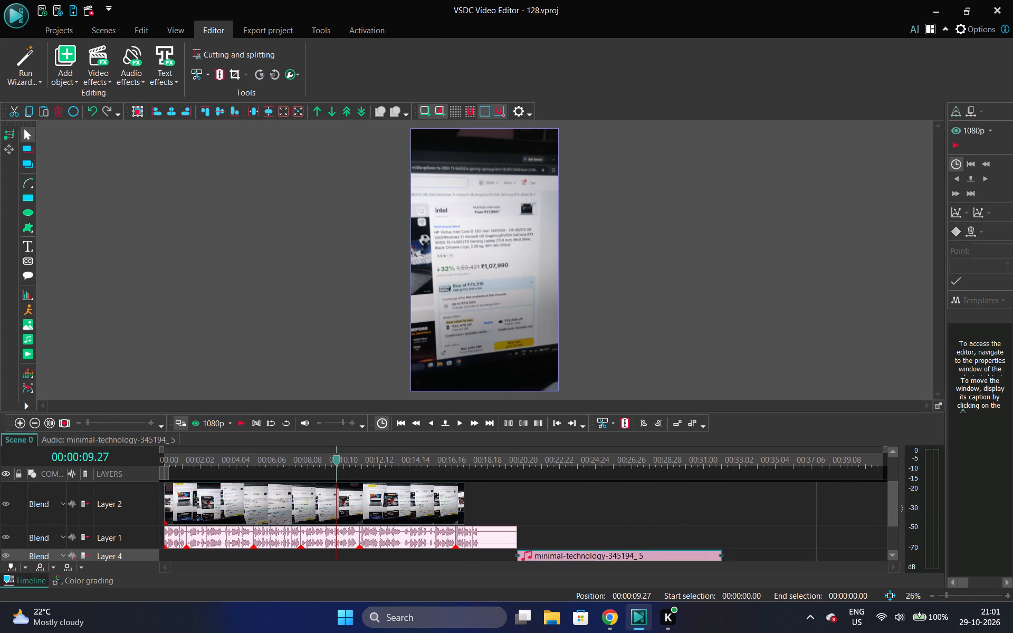
{"action": "left_click_drag", "start_coordinate": [569, 558], "coordinate": [147, 569]}
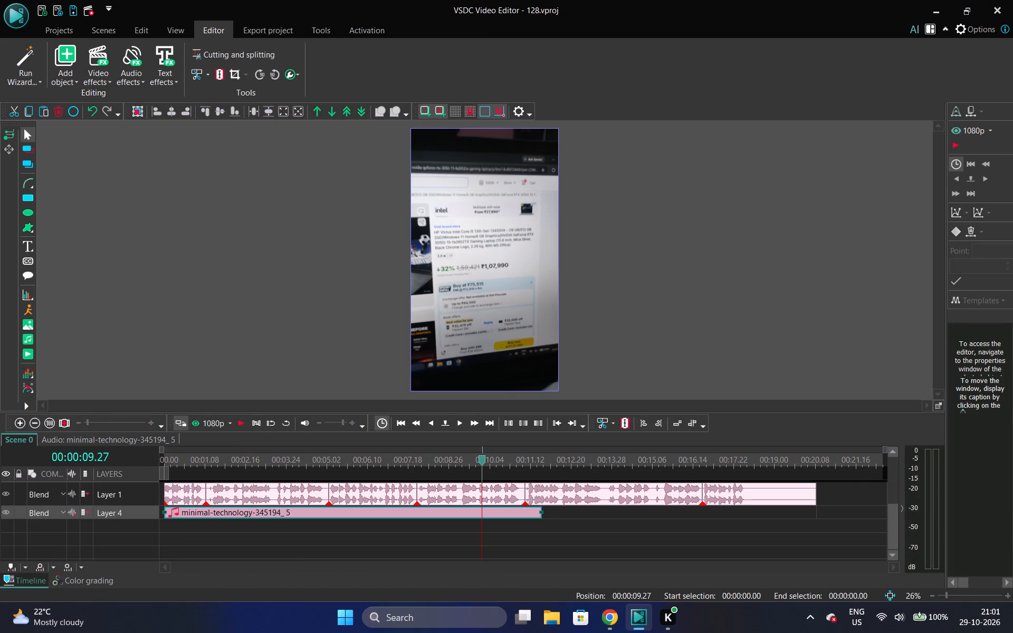
{"action": "left_click_drag", "start_coordinate": [540, 512], "coordinate": [766, 500]}
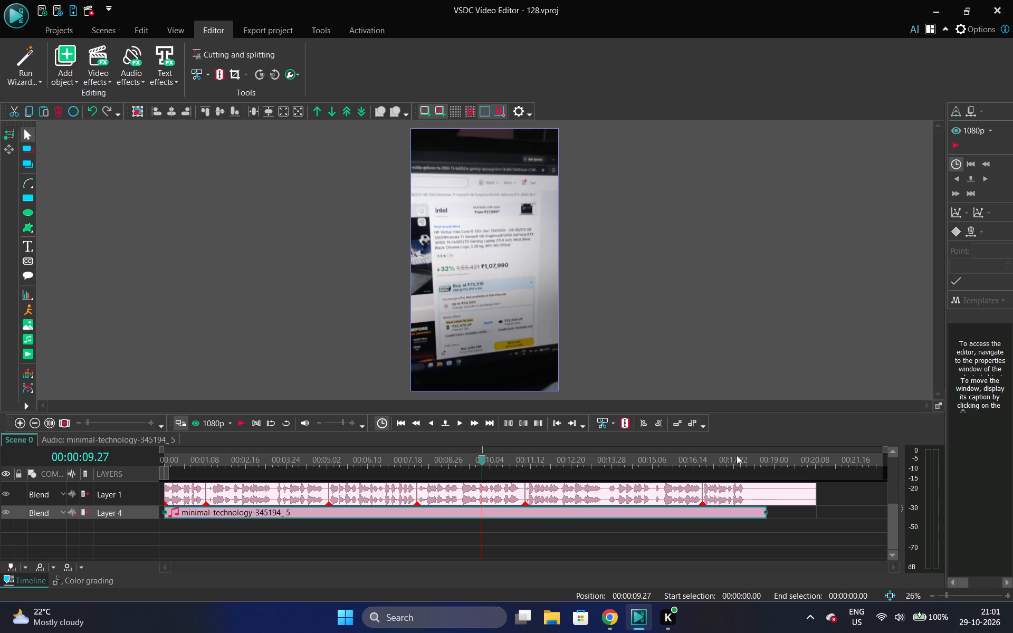
Trim the end of the enhanced voice audio on Layer 1 to 00:00:18.03.
{"action": "left_click", "coordinate": [747, 461]}
{"action": "left_click", "coordinate": [750, 490]}
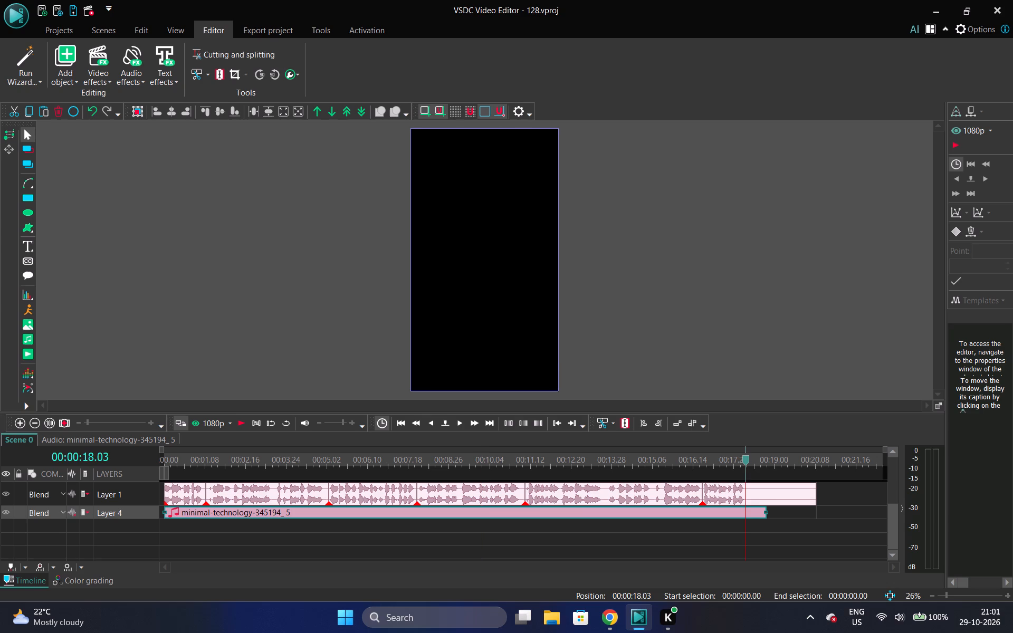
{"action": "key", "text": "ctrl+shift+bracketright"}
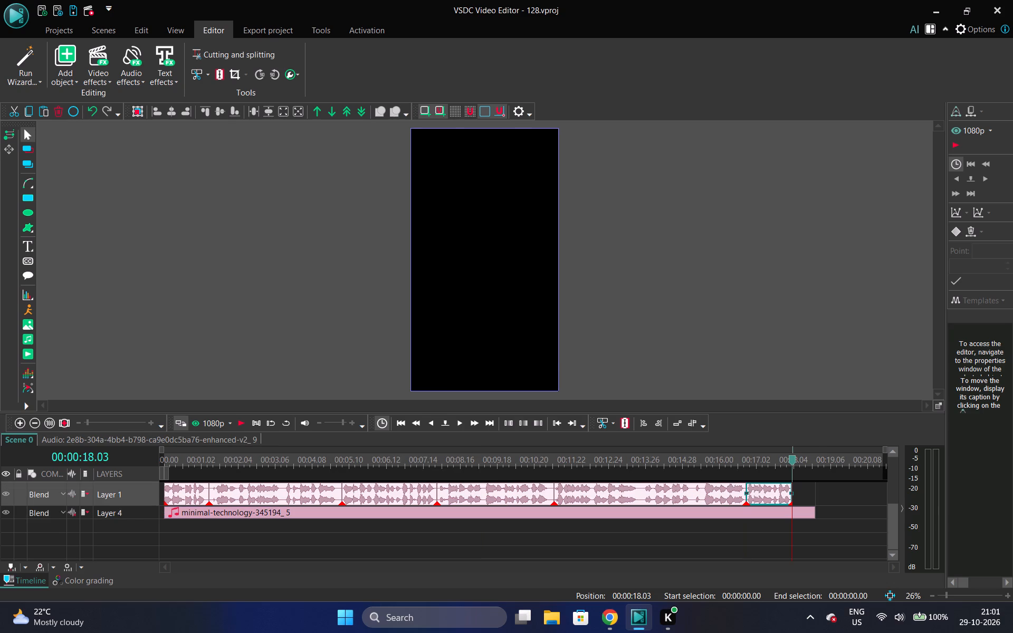
Shorten the end of the minimal-technology music clip on Layer 4 to match the voice audio's end at 00:00:18.03.
{"action": "left_click_drag", "start_coordinate": [814, 512], "coordinate": [792, 512]}
Return the playhead to the timeline start and save the project.
{"action": "left_click_drag", "start_coordinate": [396, 462], "coordinate": [269, 459]}
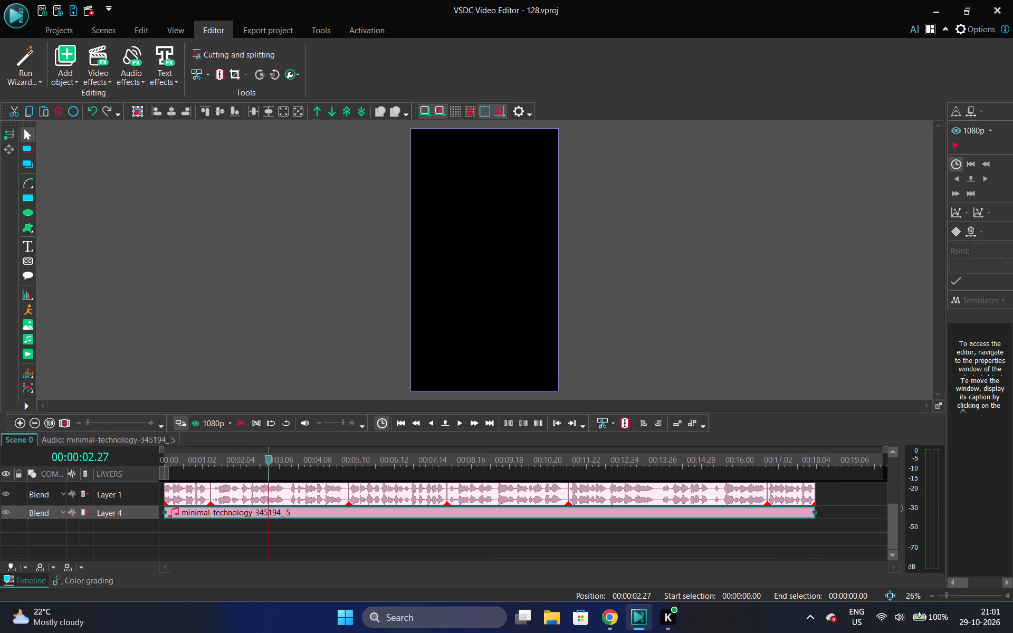
{"action": "left_click_drag", "start_coordinate": [269, 459], "coordinate": [140, 458]}
{"action": "left_click", "coordinate": [888, 450]}
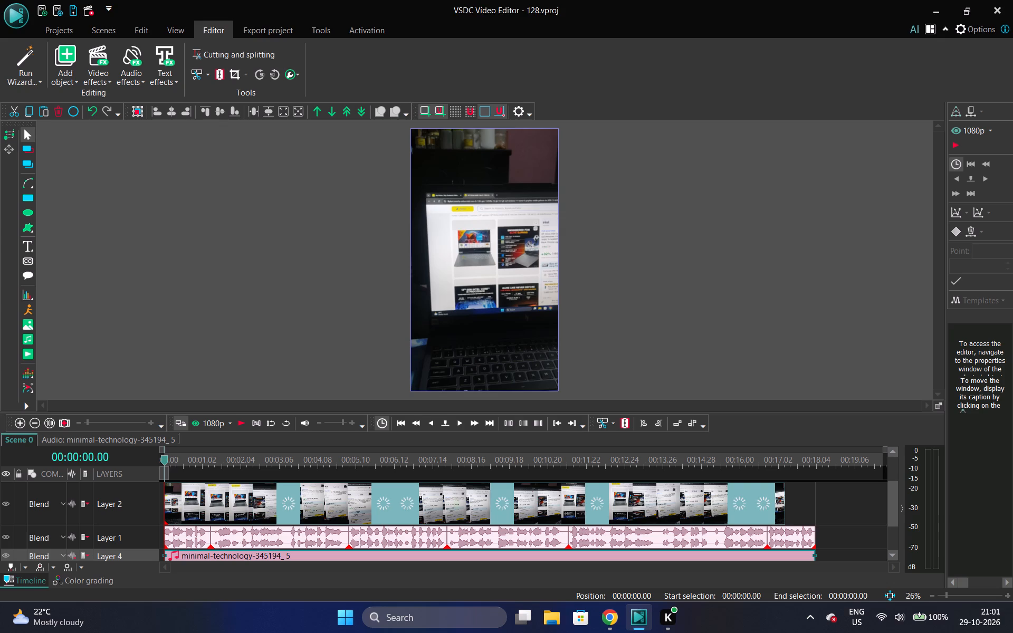
{"action": "key", "text": "ctrl+s"}
Preview the opening of the timeline and check the properties of the minimal-technology music clip.
{"action": "key", "text": "space"}
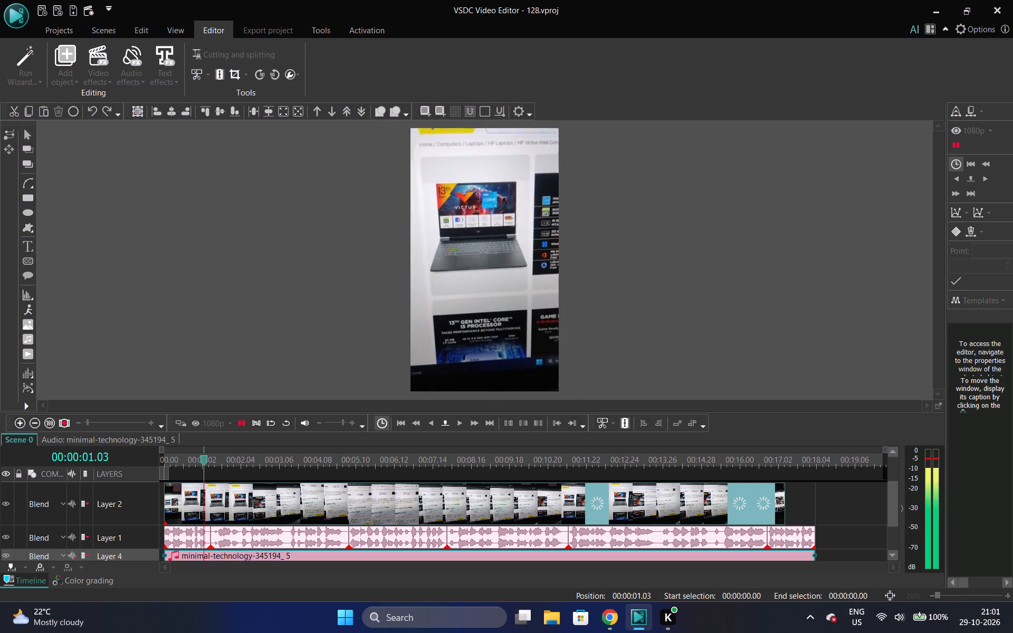
{"action": "key", "text": "space"}
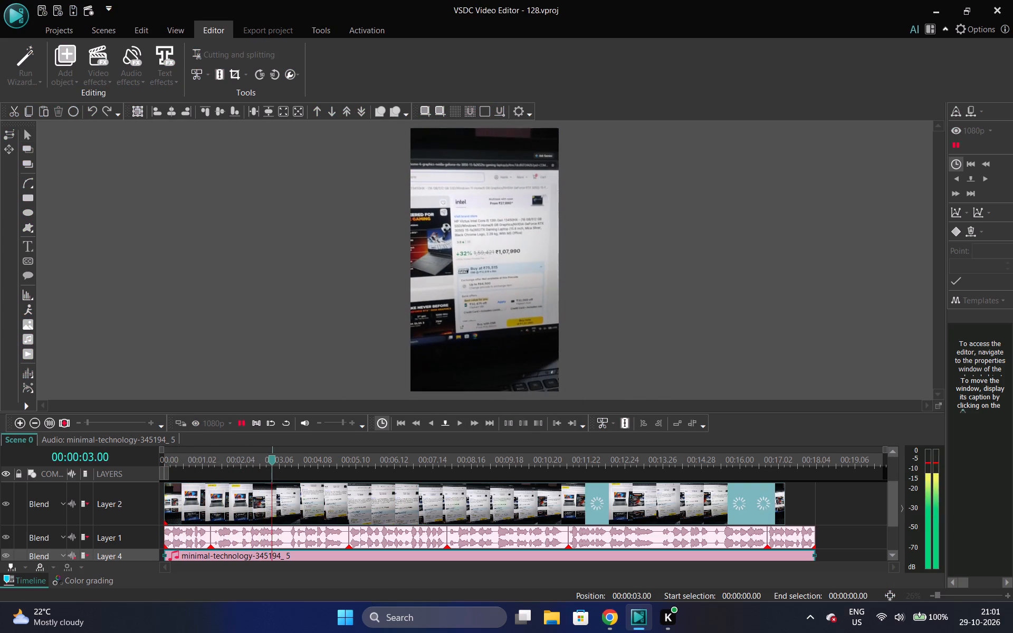
{"action": "key", "text": "alt+Return"}
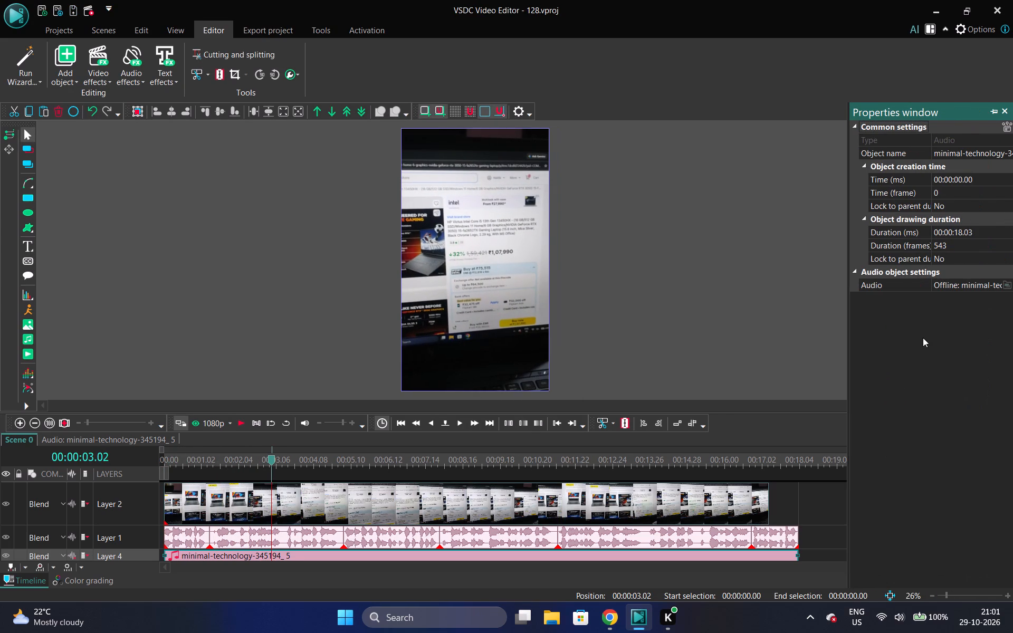
{"action": "left_click", "coordinate": [1007, 112]}
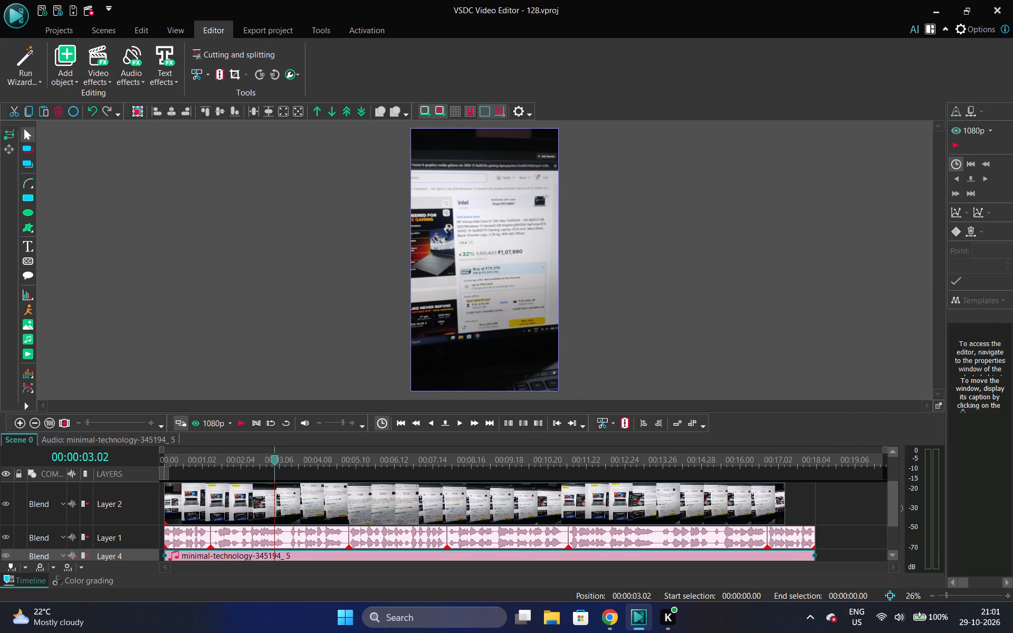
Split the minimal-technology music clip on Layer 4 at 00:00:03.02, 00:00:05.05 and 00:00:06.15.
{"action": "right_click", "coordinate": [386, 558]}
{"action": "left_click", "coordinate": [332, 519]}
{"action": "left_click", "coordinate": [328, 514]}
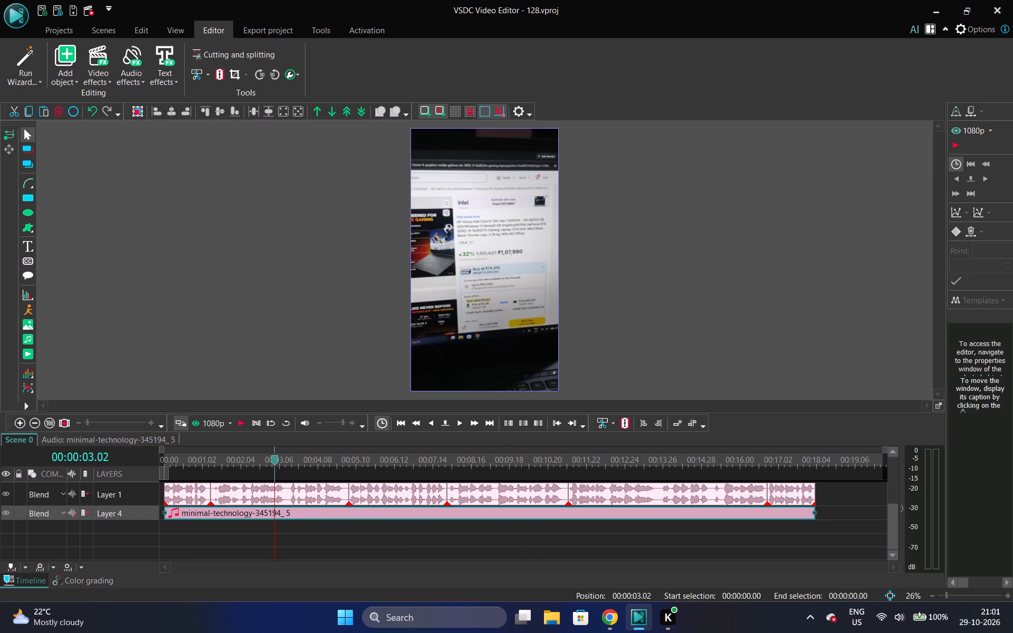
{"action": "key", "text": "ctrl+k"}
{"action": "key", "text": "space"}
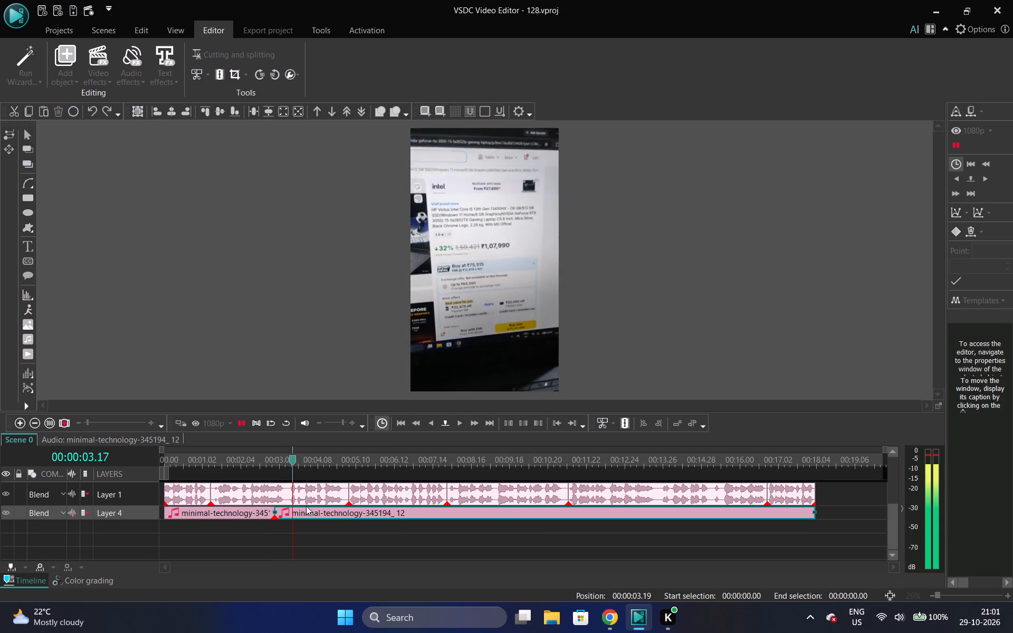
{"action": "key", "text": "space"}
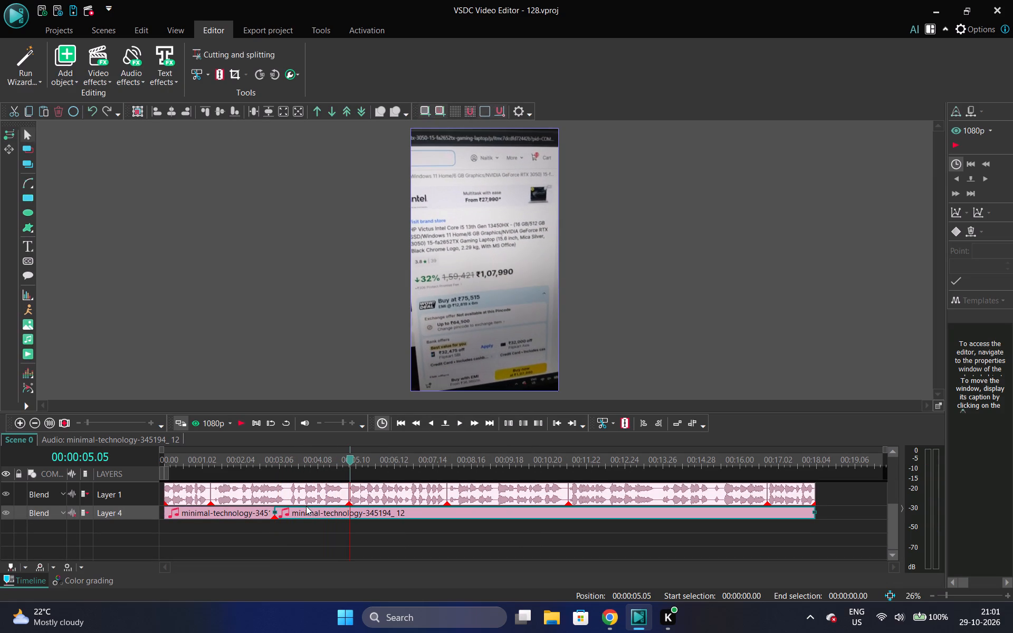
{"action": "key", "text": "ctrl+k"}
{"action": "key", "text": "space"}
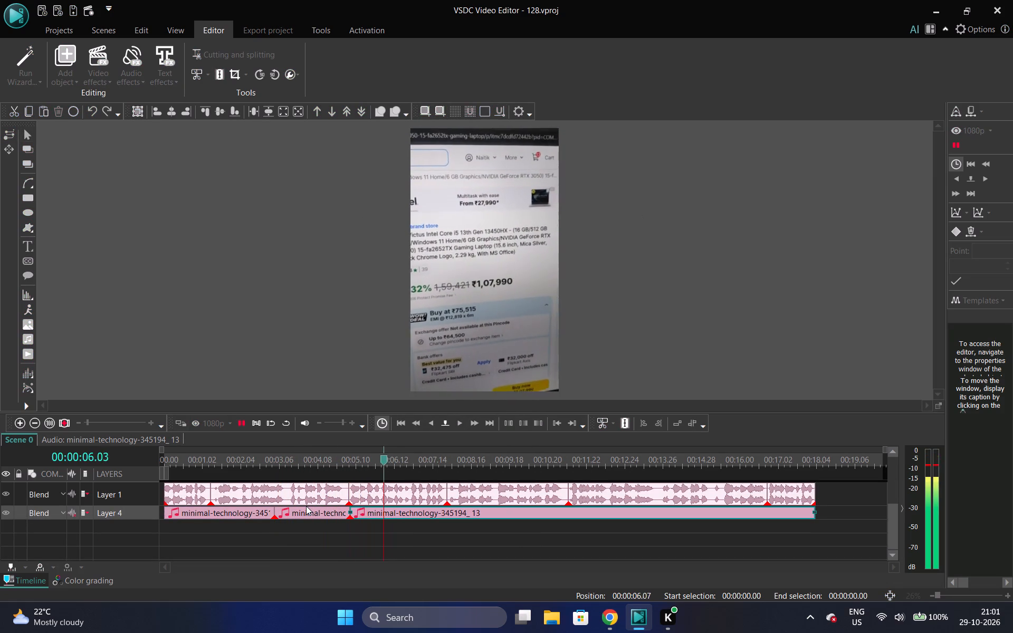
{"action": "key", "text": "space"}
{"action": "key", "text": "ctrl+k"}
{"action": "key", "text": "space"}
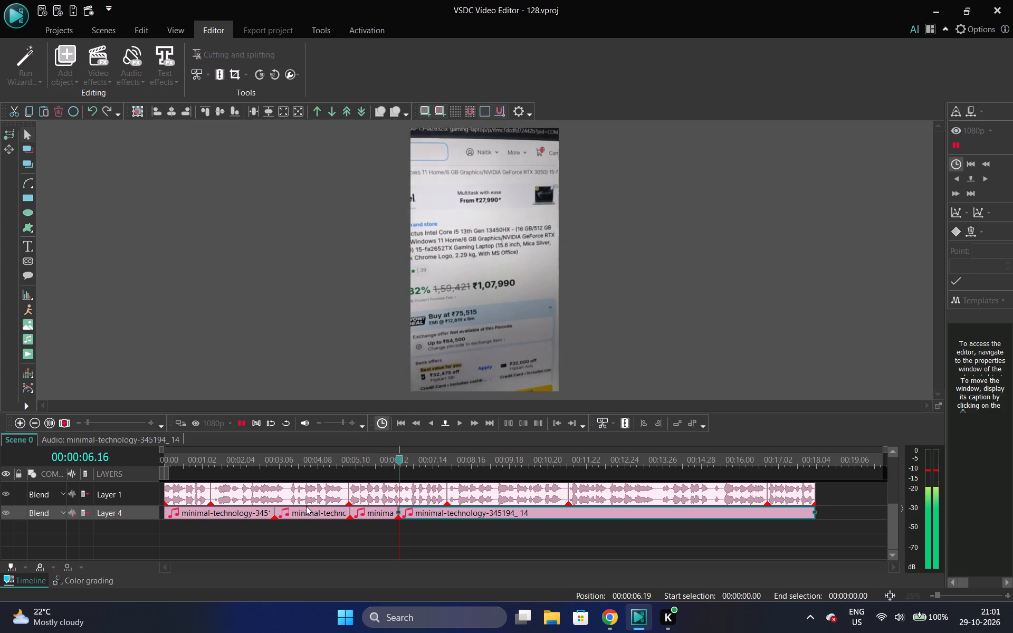
Preview playback past the last music cut and inspect the last segment's lock-to-parent-duration option.
{"action": "key", "text": "space"}
{"action": "key", "text": "space"}
{"action": "key", "text": "space"}
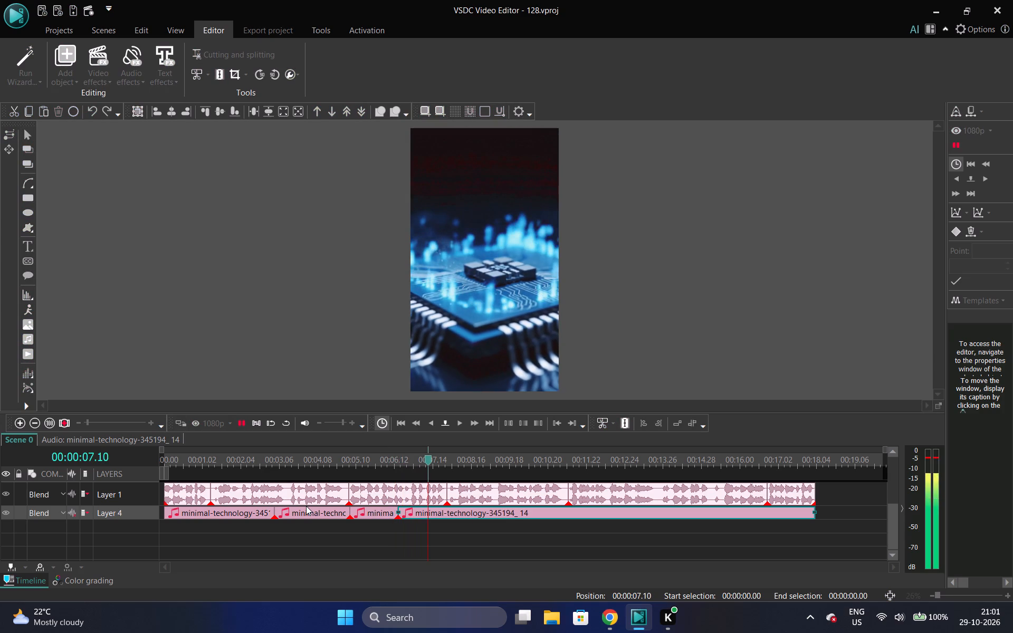
{"action": "key", "text": "alt+Return"}
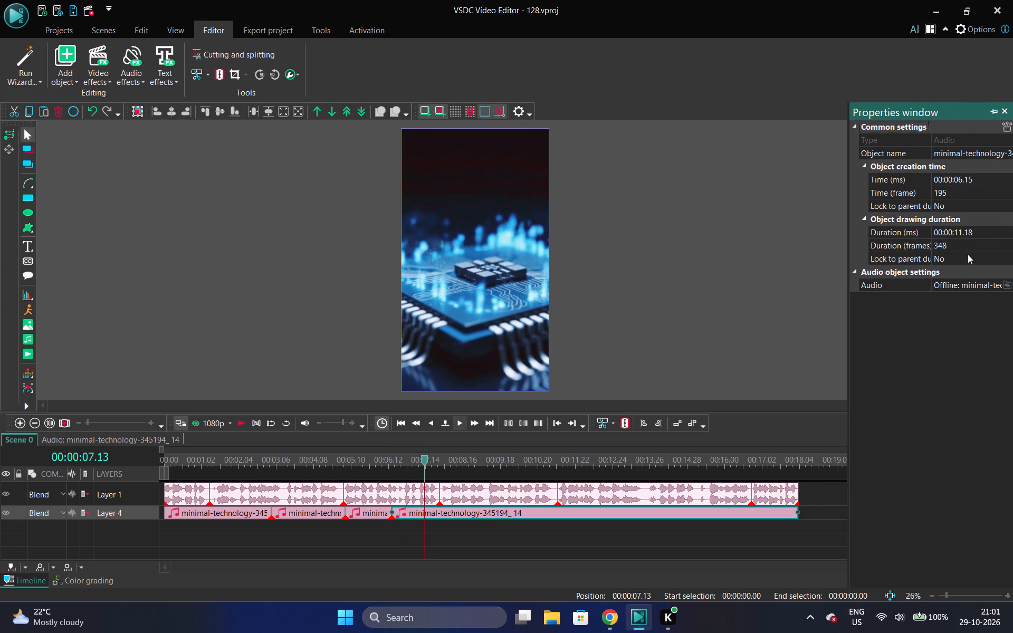
{"action": "left_click", "coordinate": [971, 255]}
{"action": "double_click", "coordinate": [1001, 256]}
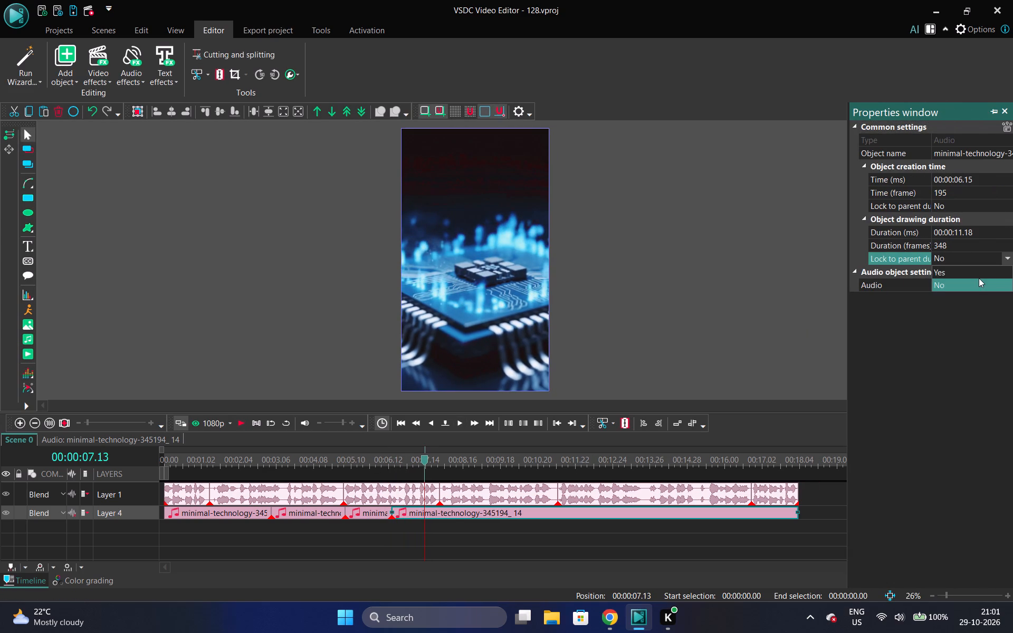
{"action": "left_click", "coordinate": [979, 278]}
{"action": "left_click", "coordinate": [1001, 113]}
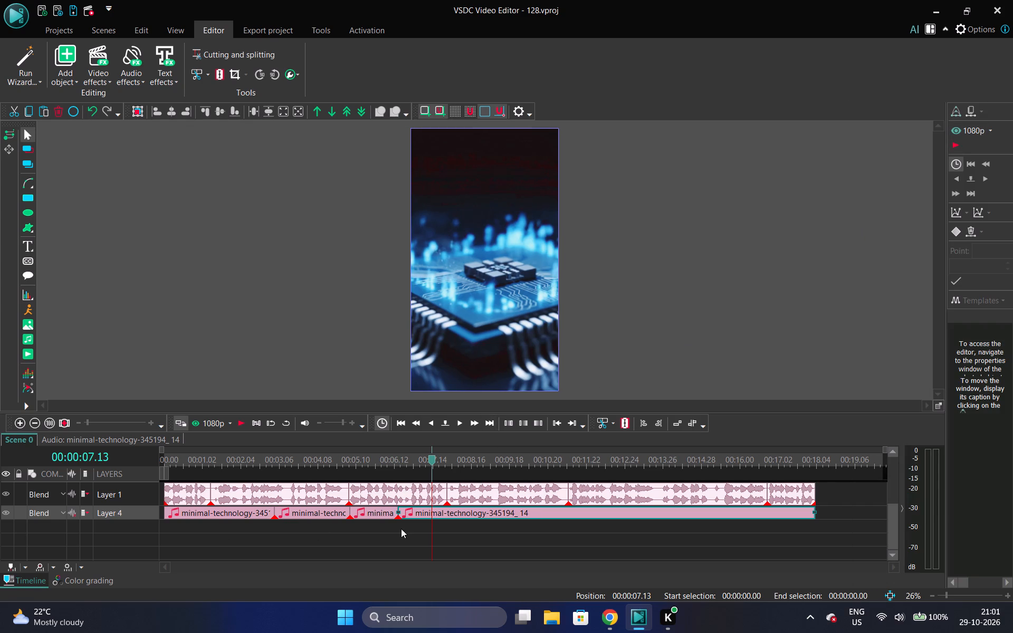
Select the short third music segment and change Layer 4's blend mode to the Invert option.
{"action": "right_click", "coordinate": [358, 513]}
{"action": "left_click", "coordinate": [242, 413]}
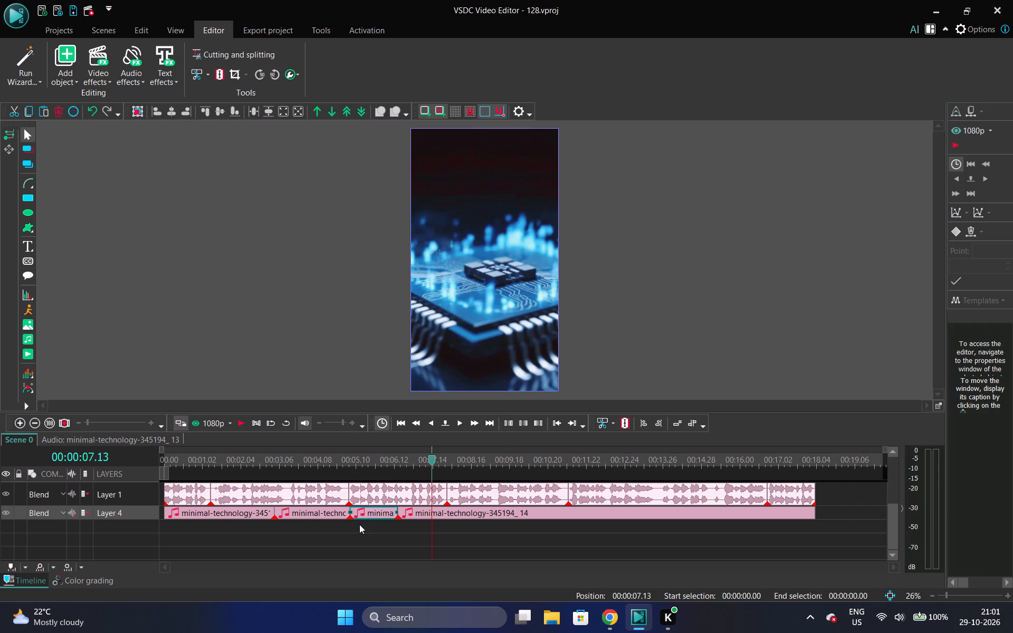
{"action": "left_click", "coordinate": [358, 517]}
{"action": "left_click", "coordinate": [364, 544]}
{"action": "left_click", "coordinate": [362, 506]}
{"action": "key", "text": "ctrl+shift+o"}
{"action": "key", "text": "ctrl+shift+o"}
{"action": "key", "text": "ctrl+shift+o"}
{"action": "key", "text": "ctrl+shift+i"}
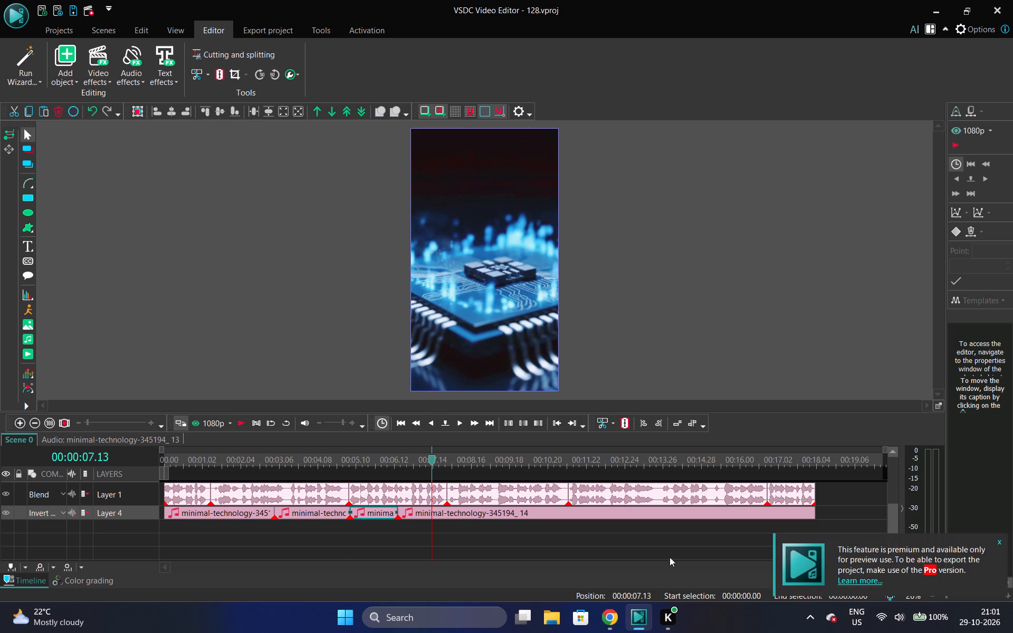
{"action": "left_click", "coordinate": [997, 539]}
{"action": "left_click", "coordinate": [1000, 542]}
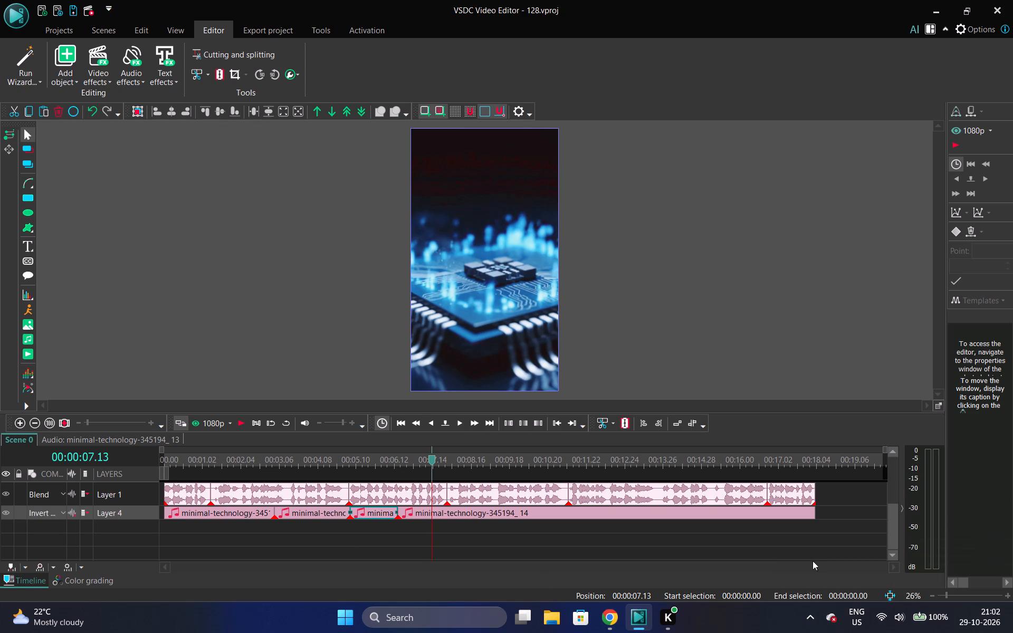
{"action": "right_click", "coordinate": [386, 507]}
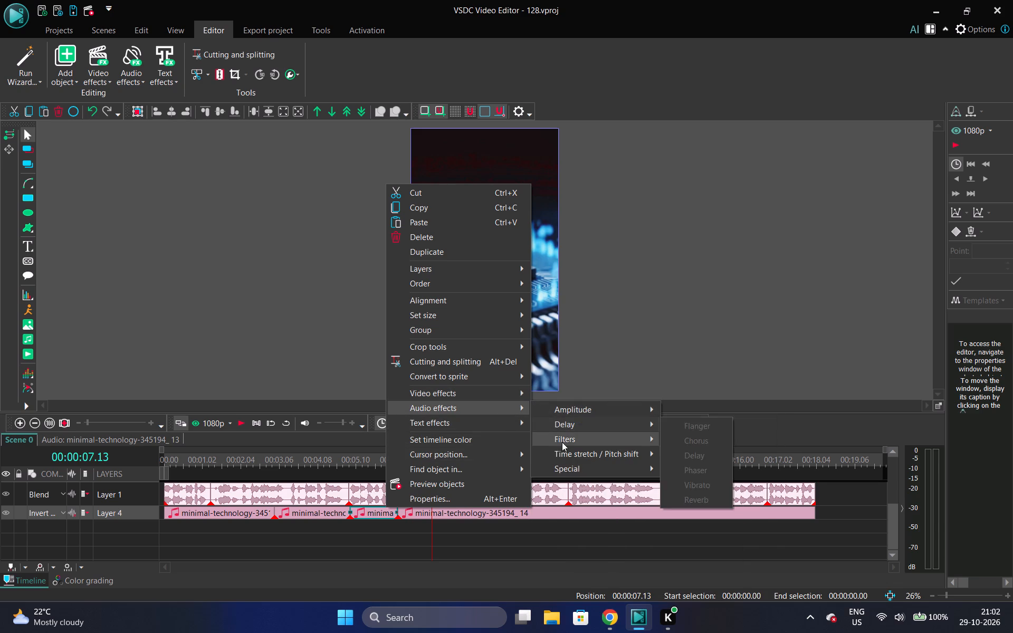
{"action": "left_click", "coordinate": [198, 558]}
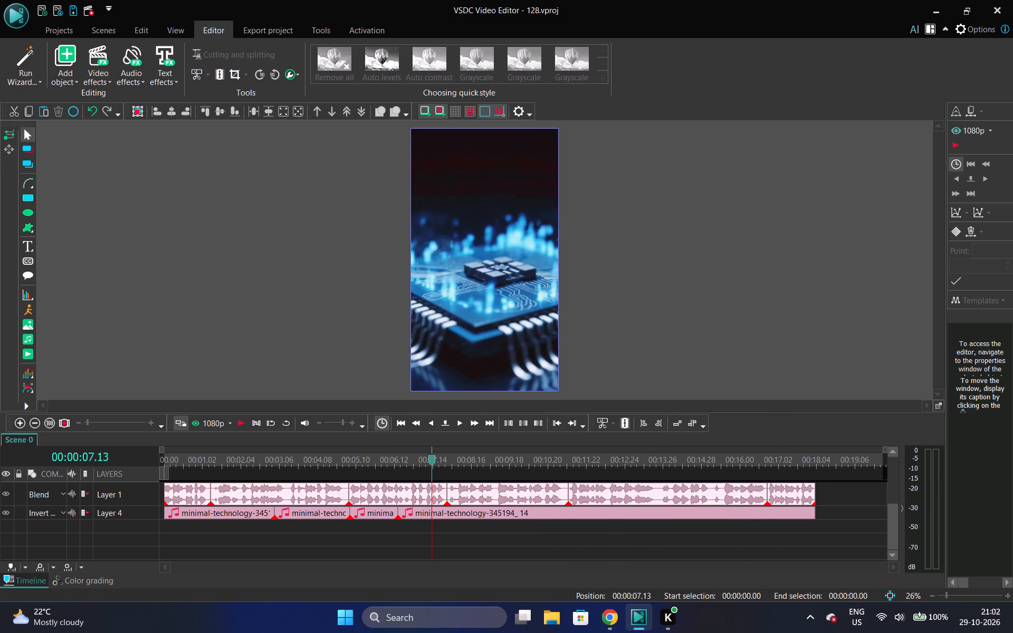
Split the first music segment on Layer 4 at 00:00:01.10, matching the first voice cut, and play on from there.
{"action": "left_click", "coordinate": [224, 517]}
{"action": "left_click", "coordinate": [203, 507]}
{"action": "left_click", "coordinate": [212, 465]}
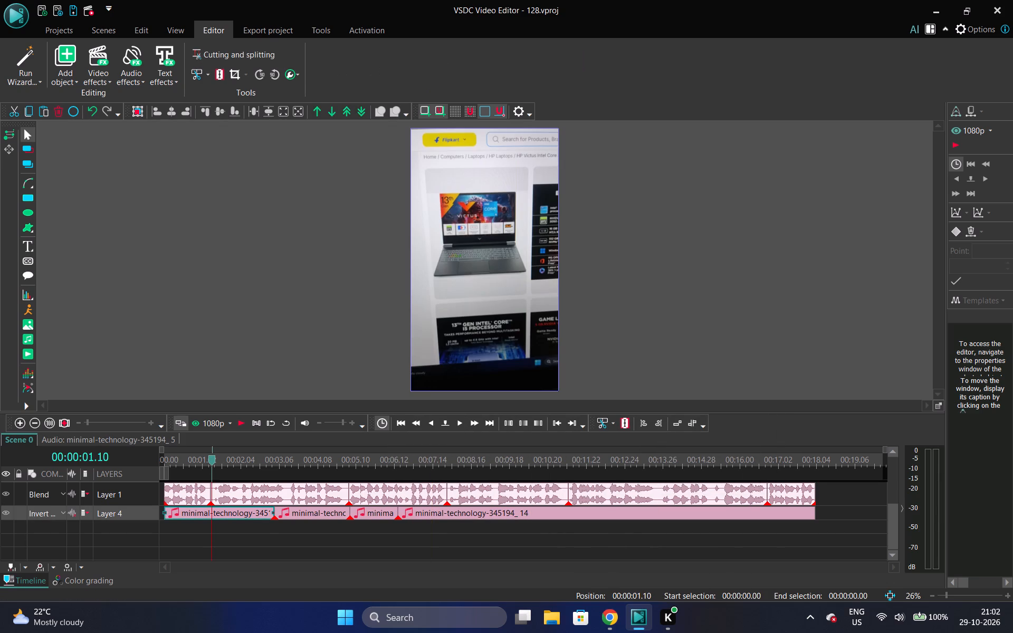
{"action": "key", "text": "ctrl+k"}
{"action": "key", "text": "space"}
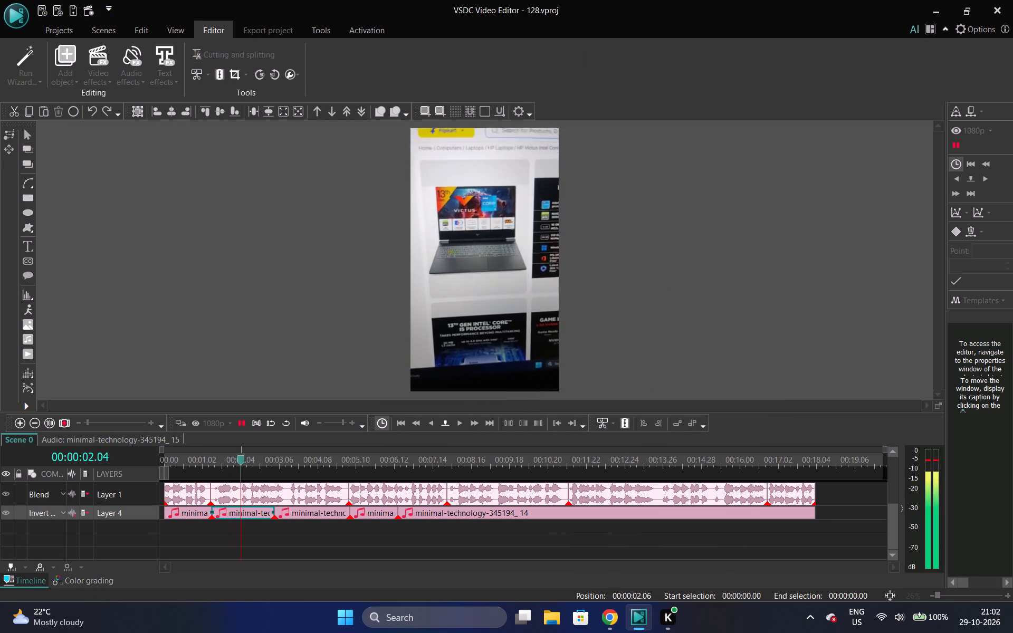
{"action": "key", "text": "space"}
Save the project.
{"action": "scroll", "coordinate": [212, 465], "scroll_direction": "up", "scroll_amount": 9}
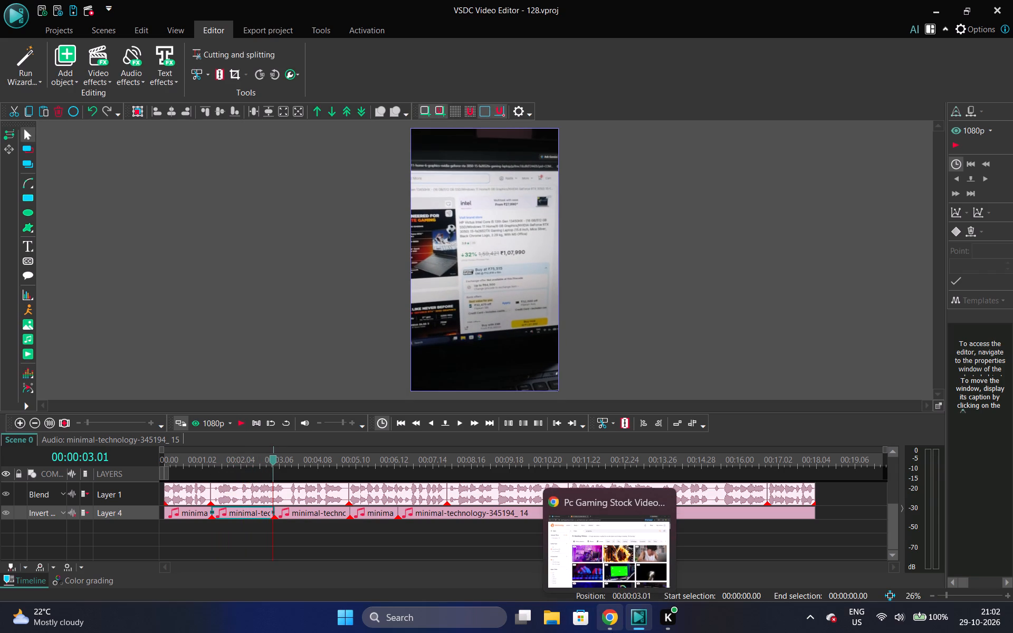
{"action": "left_click", "coordinate": [68, 12]}
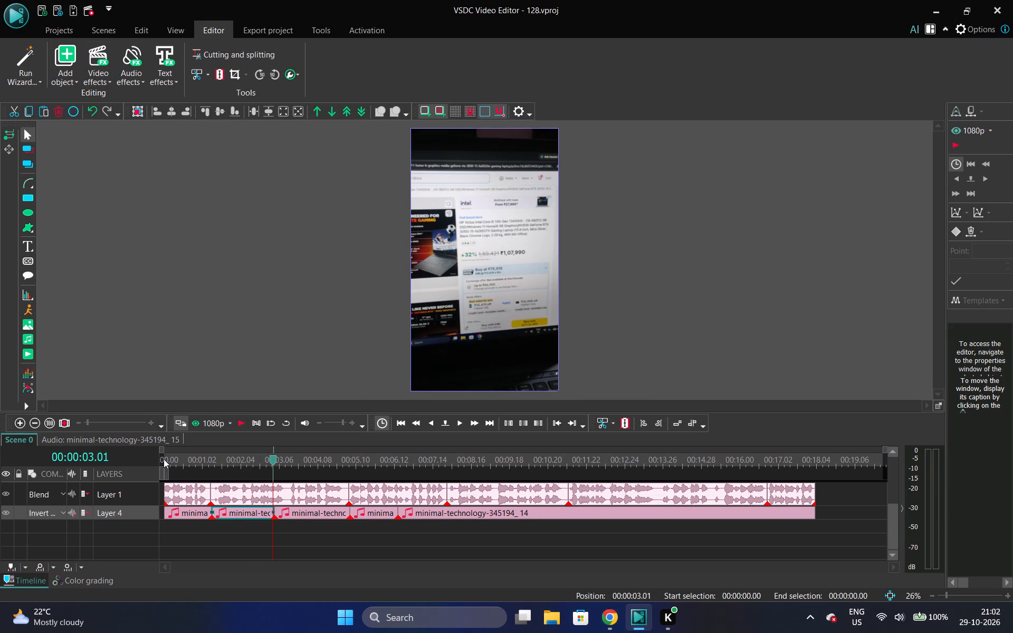
Preview the first second of the timeline with the music from the start.
{"action": "left_click", "coordinate": [164, 459]}
{"action": "key", "text": "space"}
{"action": "key", "text": "space"}
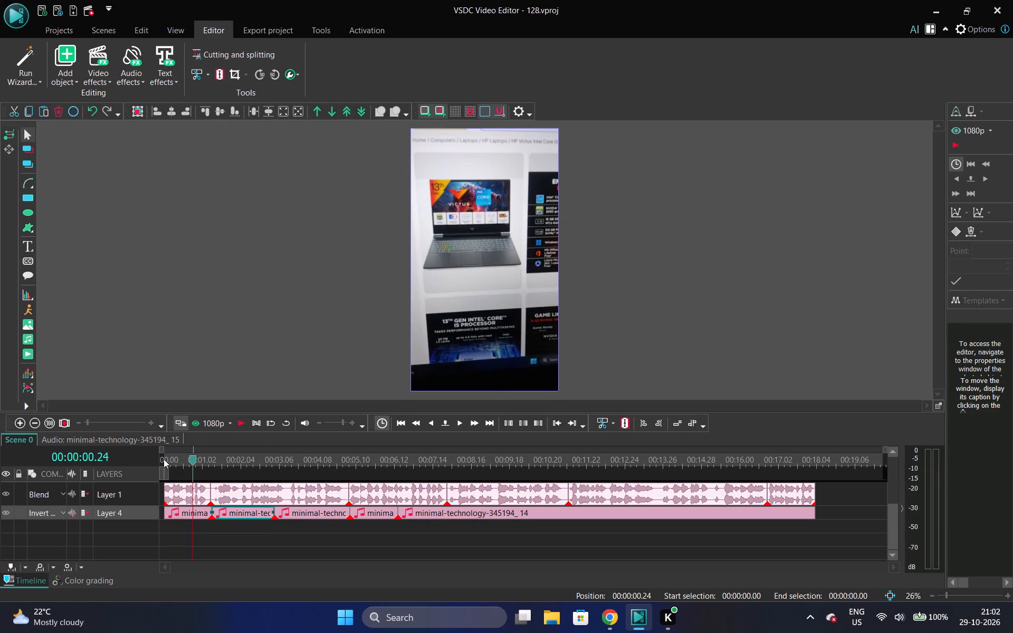
Cut all the minimal-technology music segments out of Layer 4, leaving the layer empty.
{"action": "left_click", "coordinate": [181, 513]}
{"action": "key", "text": "ctrl+x"}
{"action": "left_click", "coordinate": [273, 513], "text": "ctrl"}
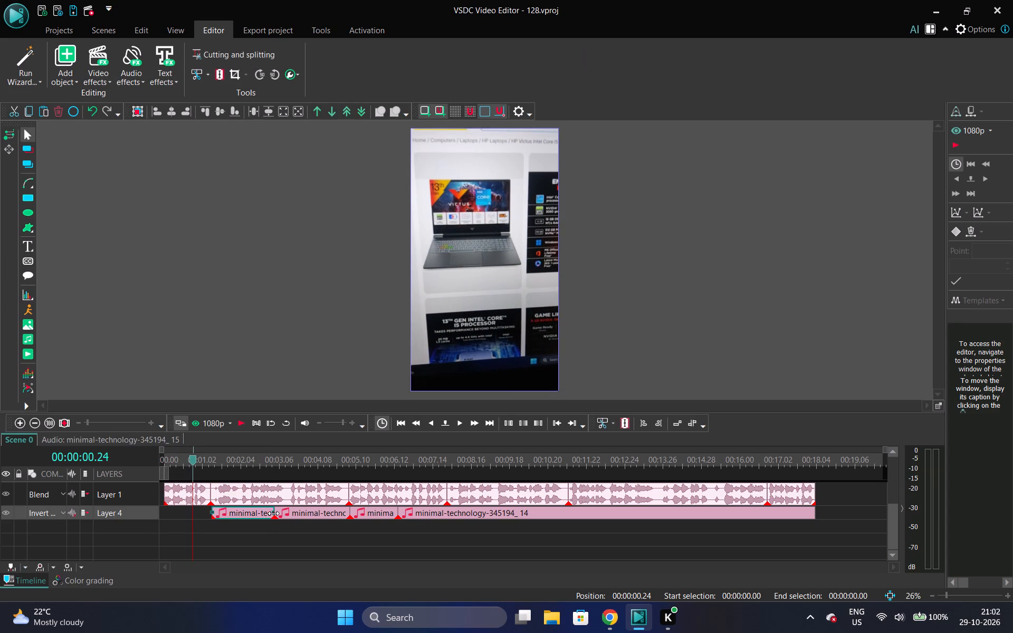
{"action": "key", "text": "ctrl+x"}
{"action": "left_click", "coordinate": [331, 515], "text": "ctrl"}
{"action": "key", "text": "ctrl+x"}
{"action": "left_click", "coordinate": [374, 509], "text": "ctrl"}
{"action": "key", "text": "ctrl+x"}
{"action": "left_click", "coordinate": [408, 511], "text": "ctrl"}
{"action": "key", "text": "ctrl+x"}
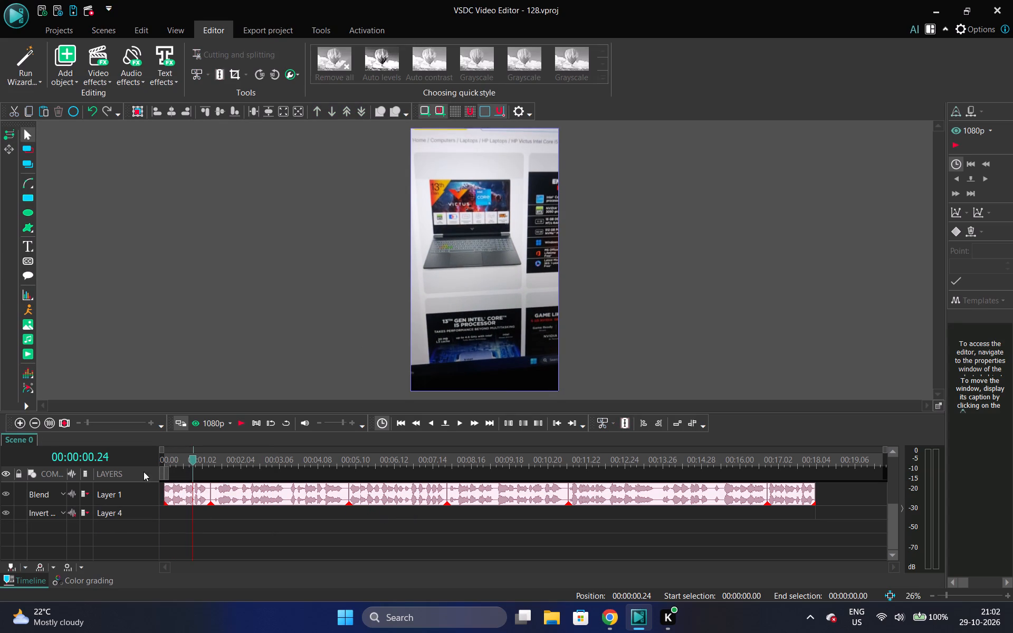
Play the short from the start without music and check the laptop video against the voice track.
{"action": "left_click", "coordinate": [160, 459]}
{"action": "key", "text": "space"}
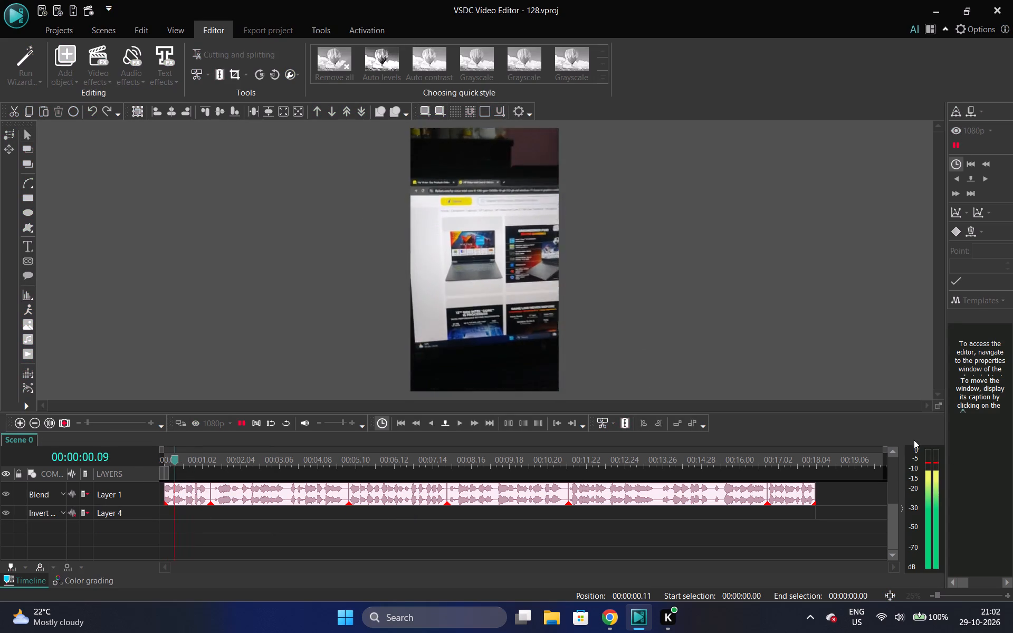
{"action": "left_click", "coordinate": [894, 456]}
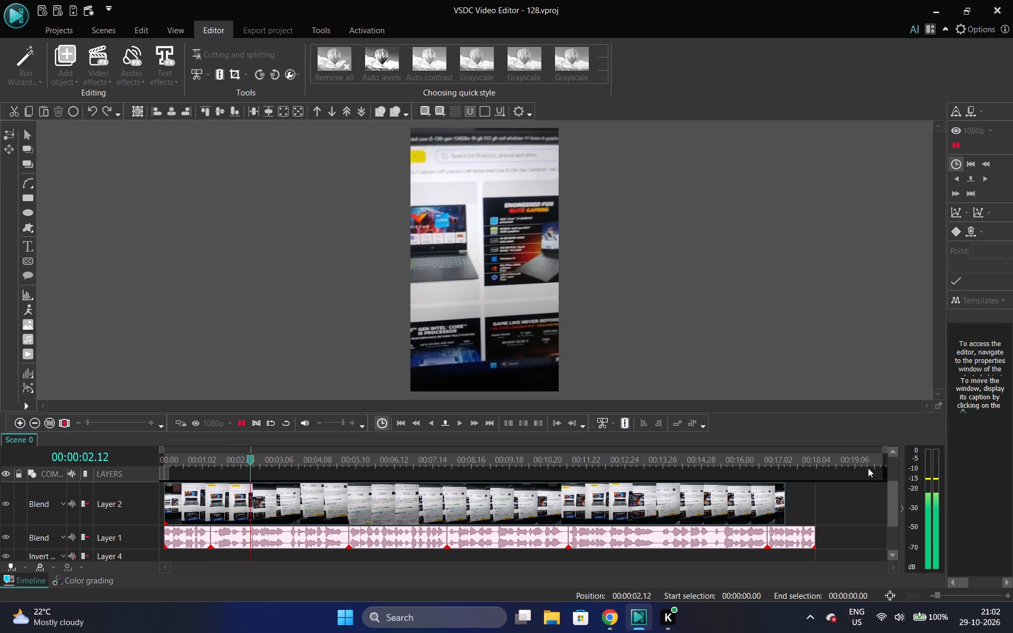
{"action": "key", "text": "space"}
Set the playback speed of the laptop video clip on Layer 2 to 200%.
{"action": "left_click", "coordinate": [521, 509]}
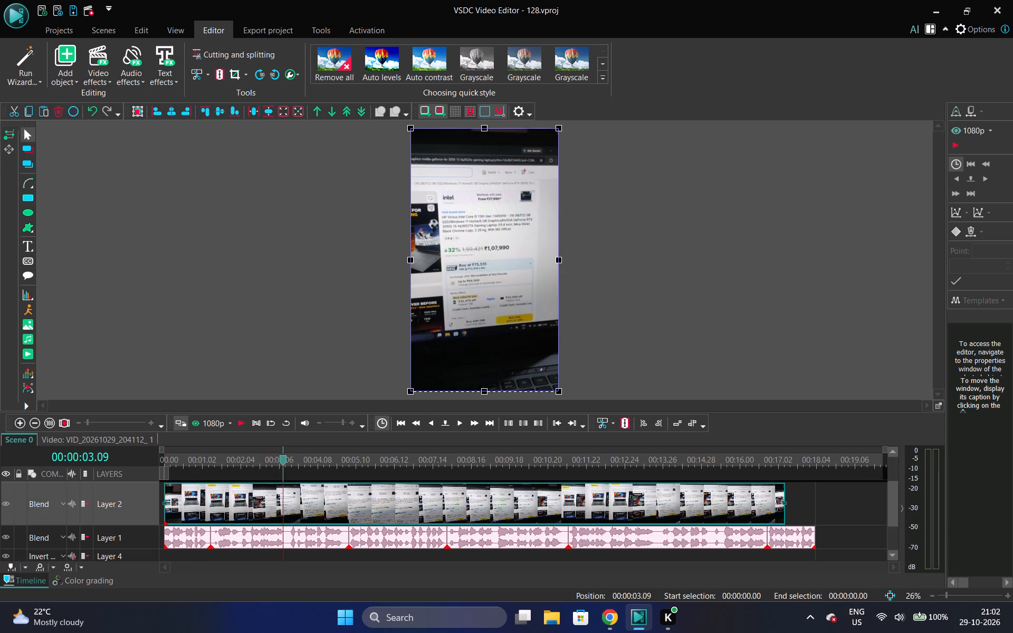
{"action": "key", "text": "alt+Return"}
{"action": "double_click", "coordinate": [939, 525]}
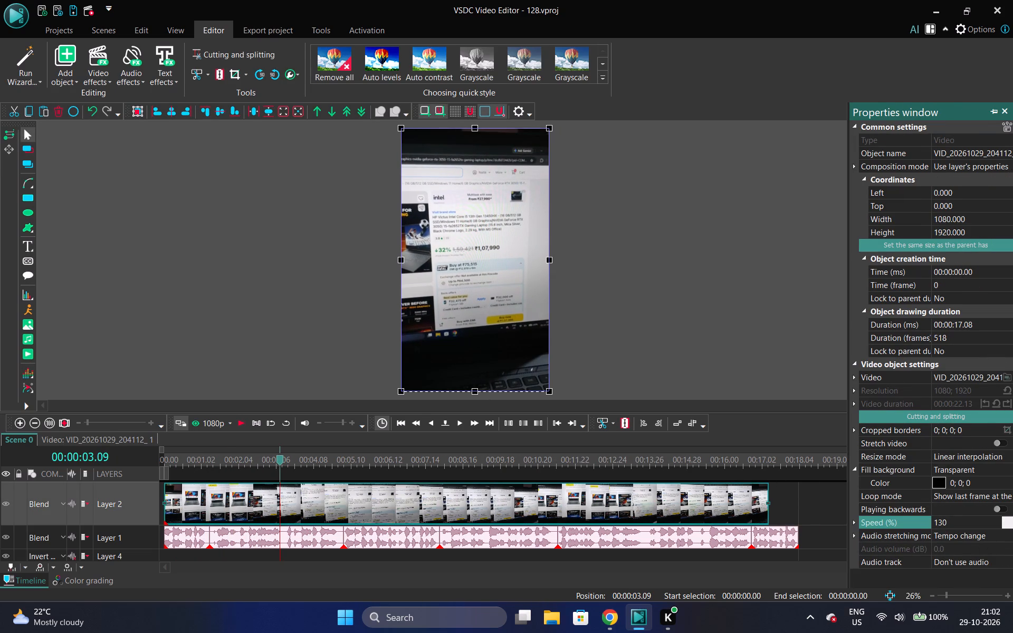
{"action": "key", "text": "Right"}
{"action": "key", "text": "BackSpace"}
{"action": "key", "text": "2"}
{"action": "key", "text": "BackSpace"}
{"action": "key", "text": "BackSpace"}
{"action": "key", "text": "2"}
{"action": "key", "text": "0"}
{"action": "key", "text": "Return"}
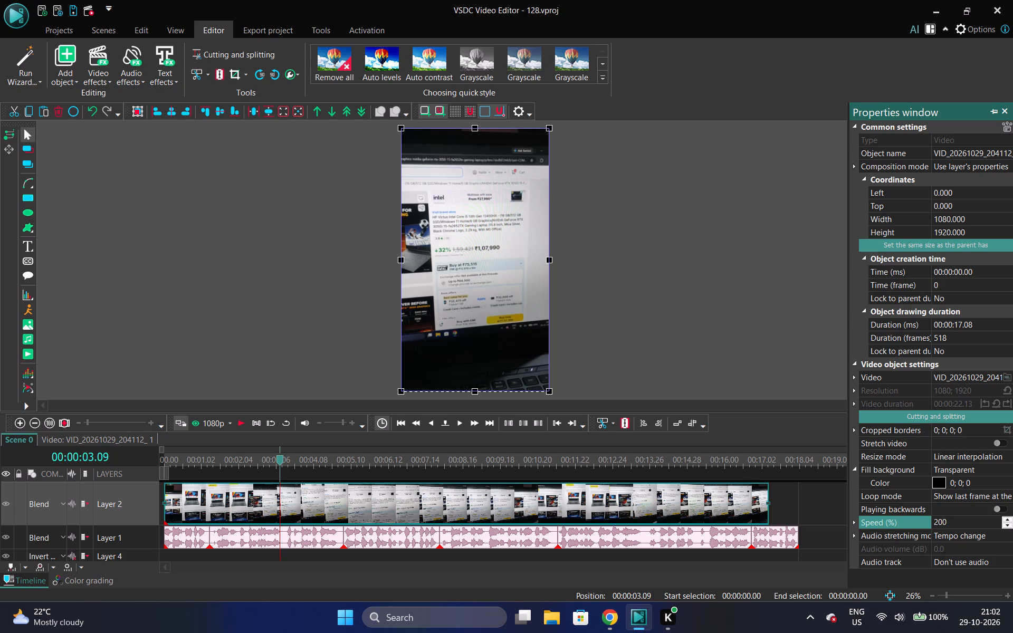
Preview the sped-up laptop video together with the voice track.
{"action": "left_click", "coordinate": [163, 455]}
{"action": "key", "text": "space"}
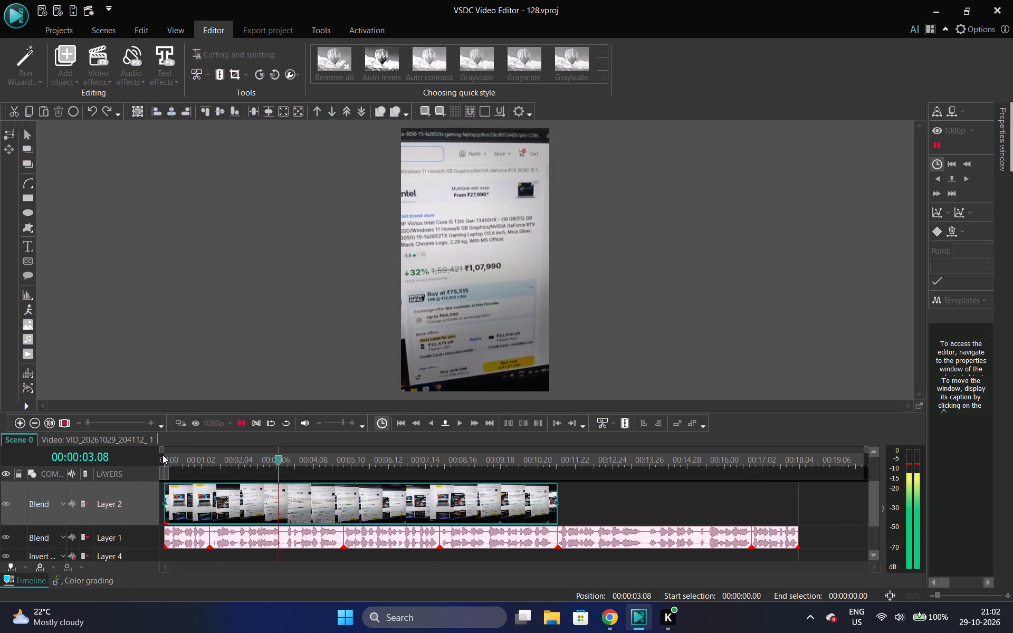
{"action": "key", "text": "space"}
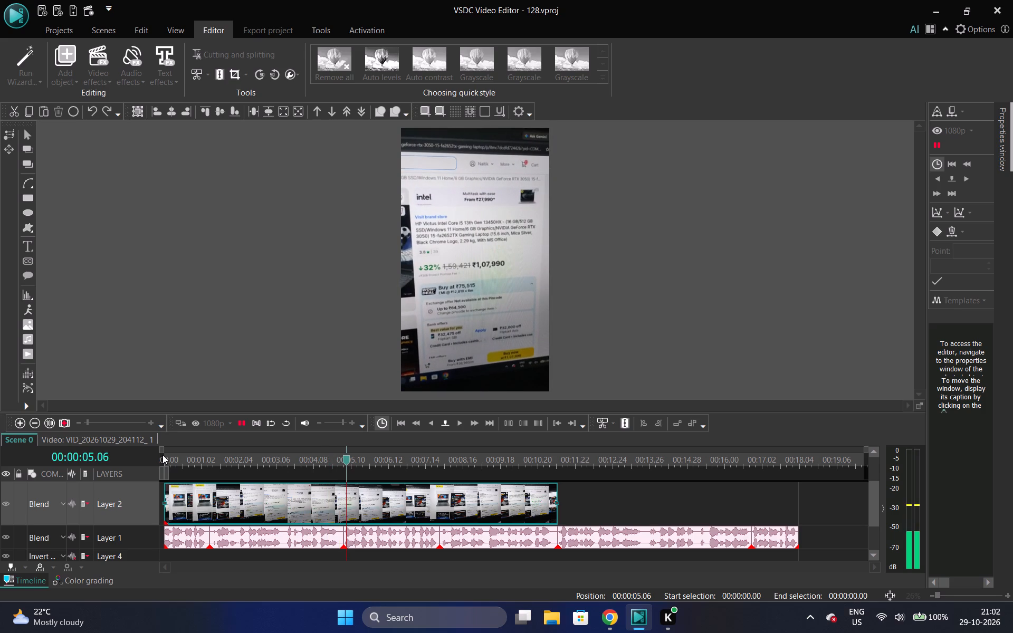
Save the project.
{"action": "left_click", "coordinate": [74, 11]}
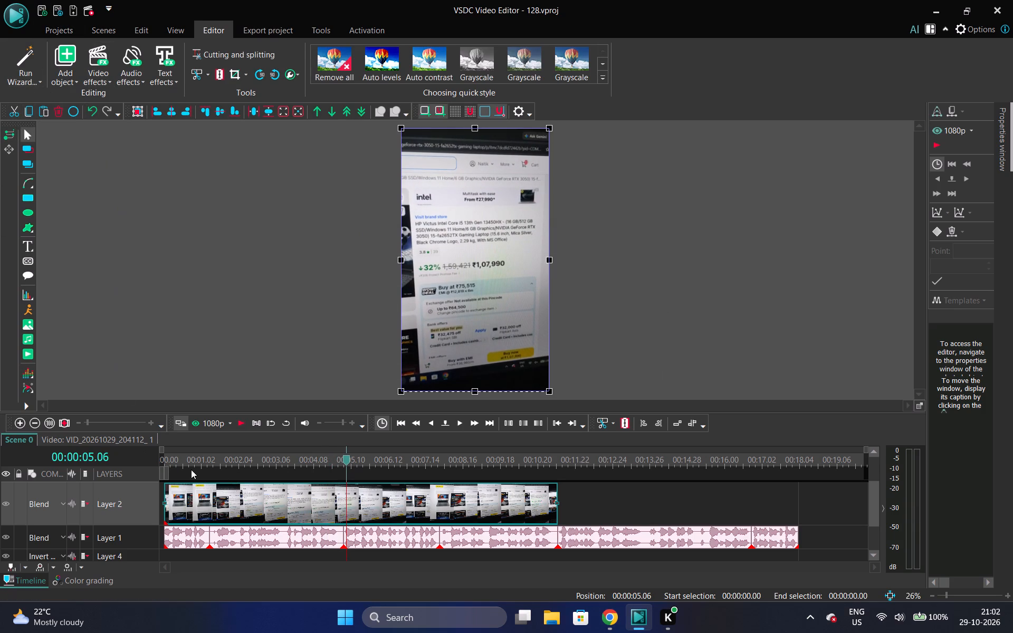
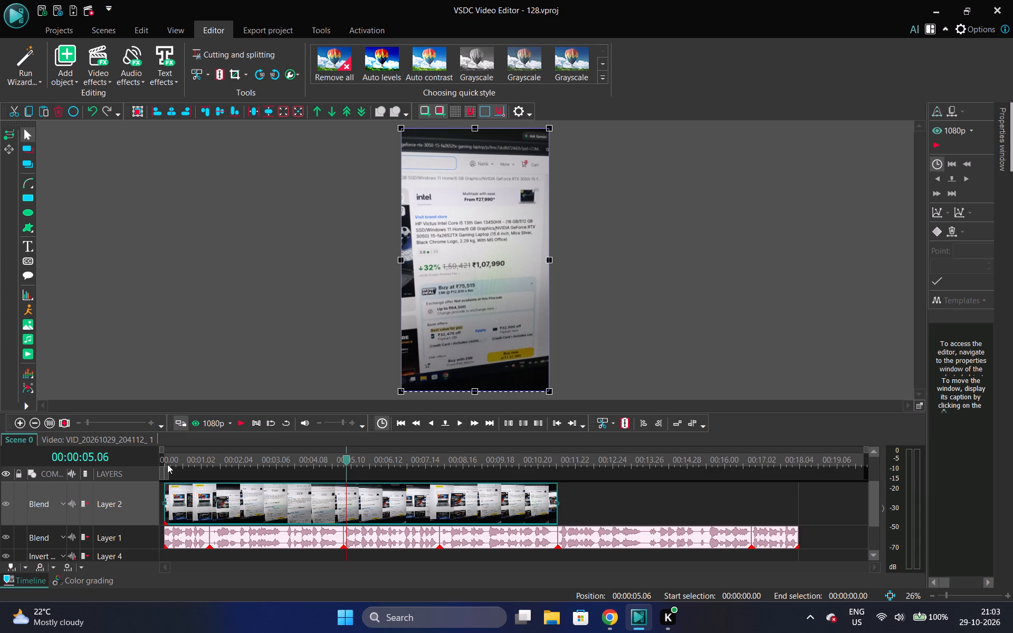
Preview the opening against the voice track and trim the end of the second voice clip on Layer 1 at 00:00:04.28.
{"action": "left_click_drag", "start_coordinate": [167, 464], "coordinate": [149, 463]}
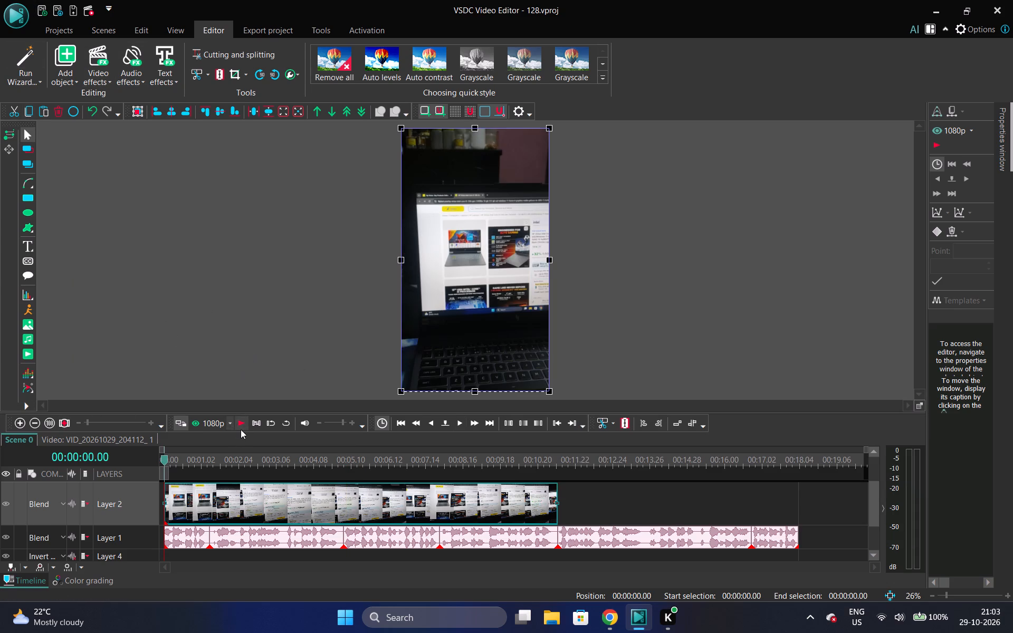
{"action": "left_click", "coordinate": [241, 429]}
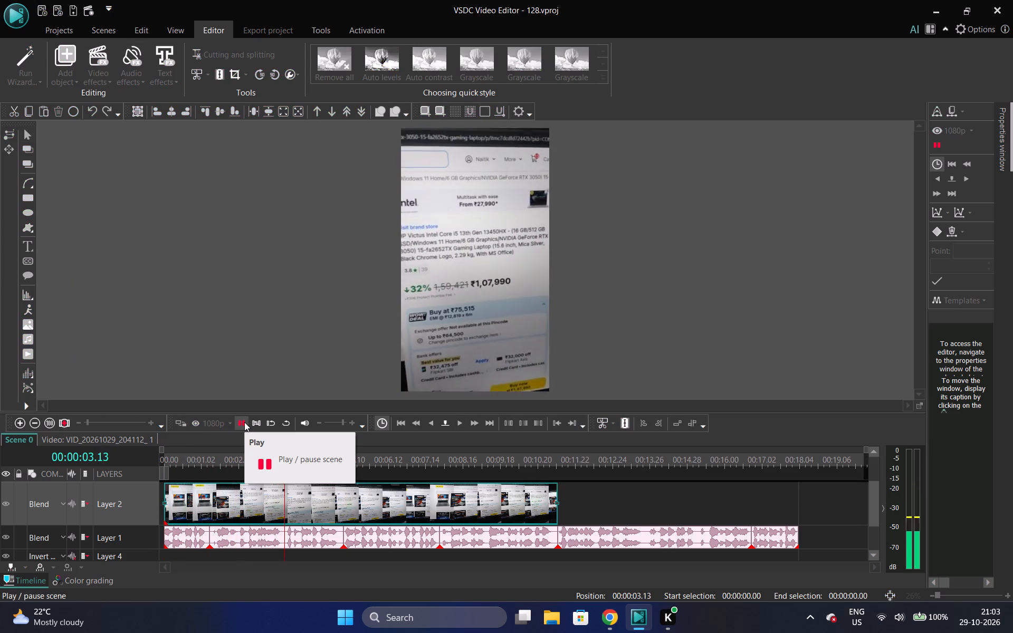
{"action": "left_click", "coordinate": [244, 422]}
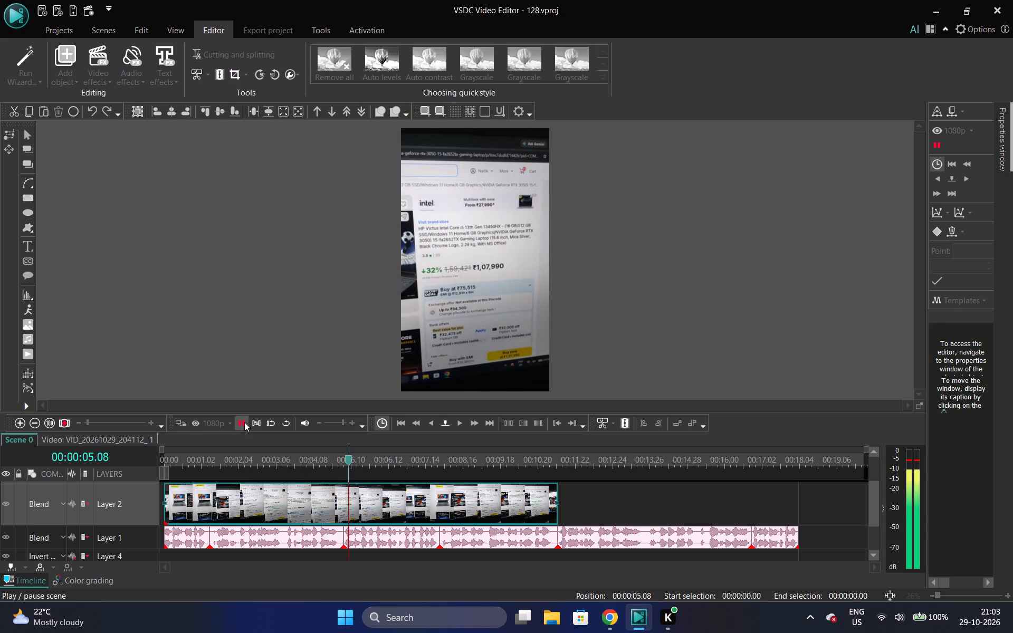
{"action": "left_click", "coordinate": [288, 466]}
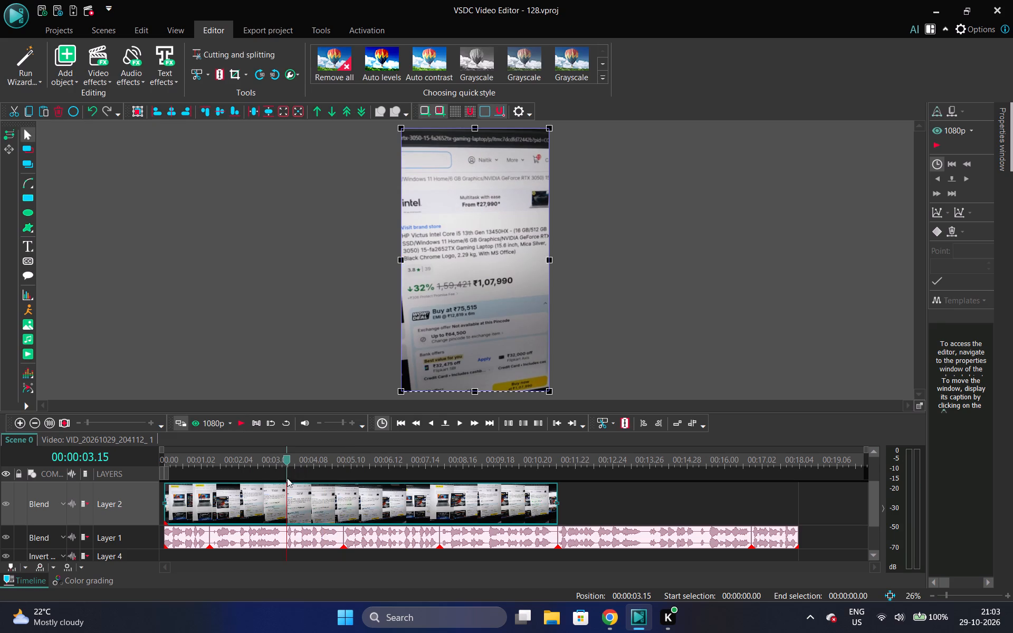
{"action": "left_click", "coordinate": [257, 463]}
{"action": "key", "text": "space"}
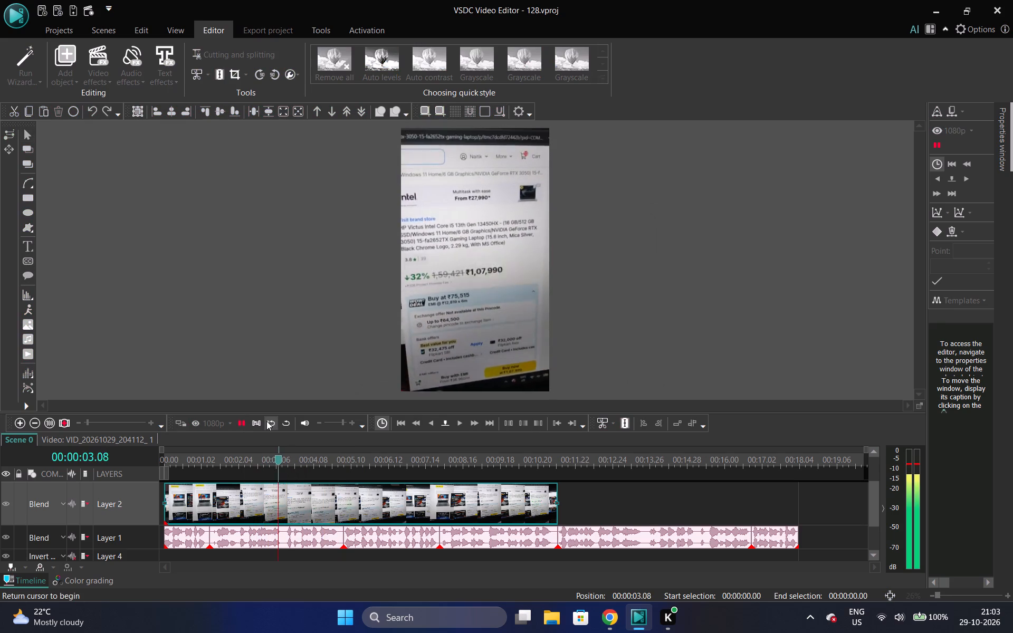
{"action": "key", "text": "space"}
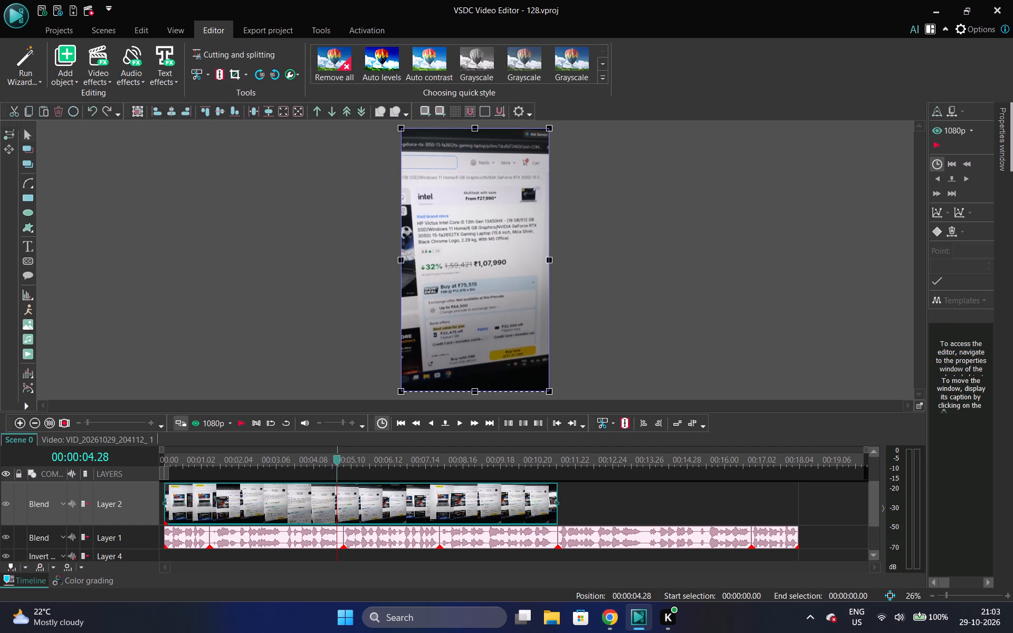
{"action": "left_click", "coordinate": [336, 536]}
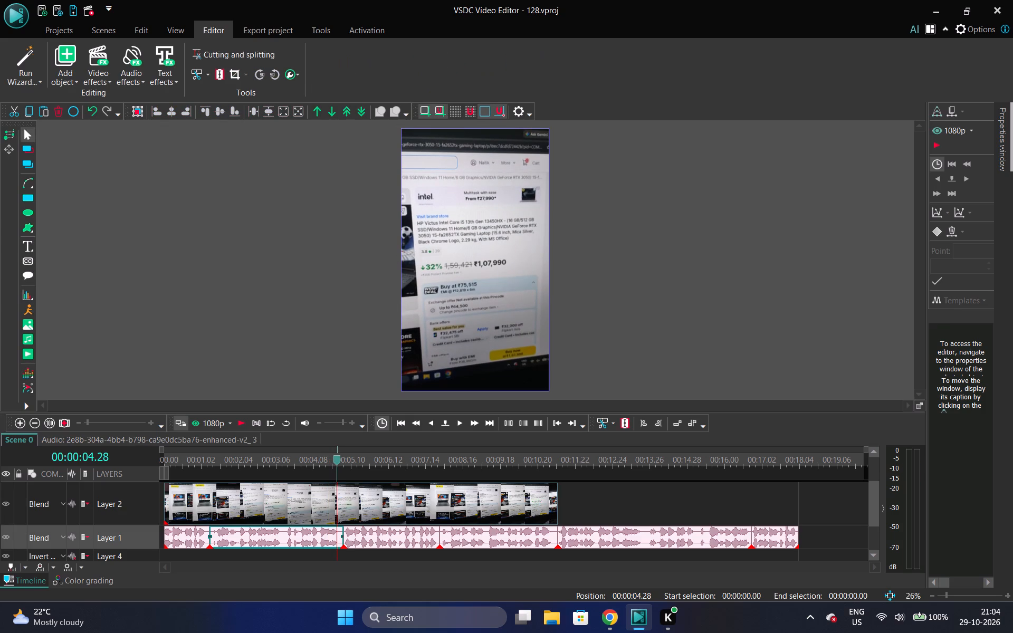
{"action": "key", "text": "ctrl+shift+bracketright"}
Move the remaining four voice clips on Layer 1 earlier, each against the preceding clip, to close the gaps.
{"action": "left_click_drag", "start_coordinate": [402, 544], "coordinate": [373, 543]}
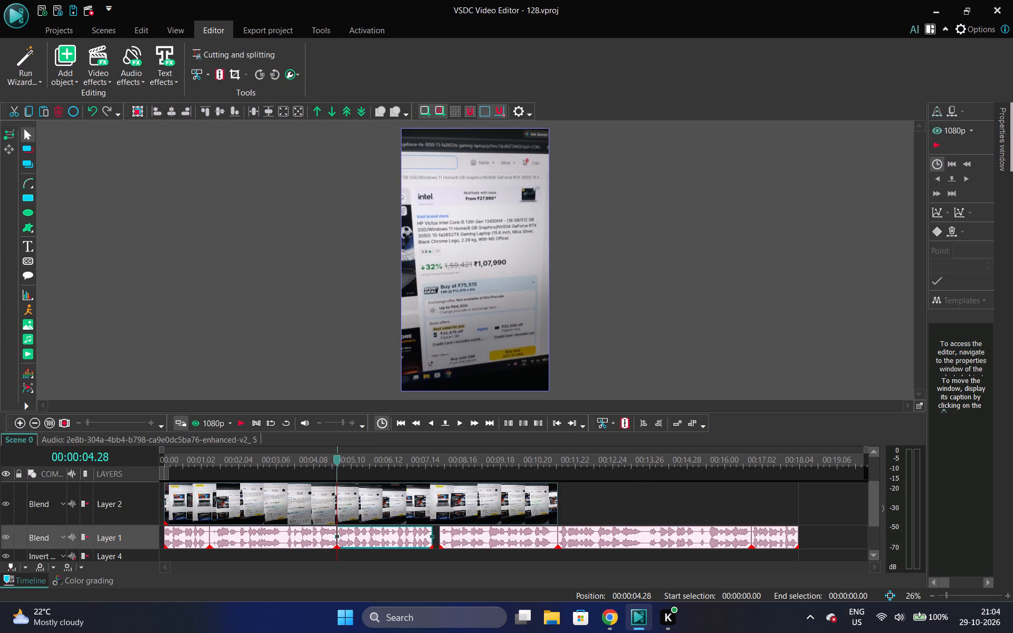
{"action": "left_click_drag", "start_coordinate": [478, 544], "coordinate": [441, 541]}
{"action": "left_click_drag", "start_coordinate": [592, 534], "coordinate": [558, 535]}
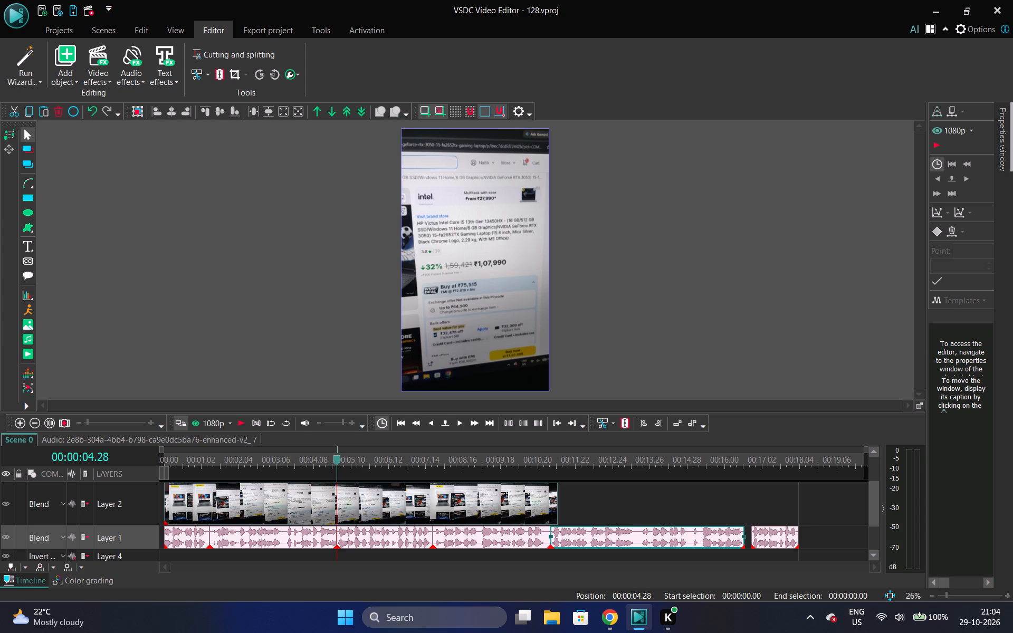
{"action": "left_click_drag", "start_coordinate": [762, 538], "coordinate": [746, 540]}
Return the timeline cursor to the start of the scene and save the project.
{"action": "left_click_drag", "start_coordinate": [213, 457], "coordinate": [169, 471]}
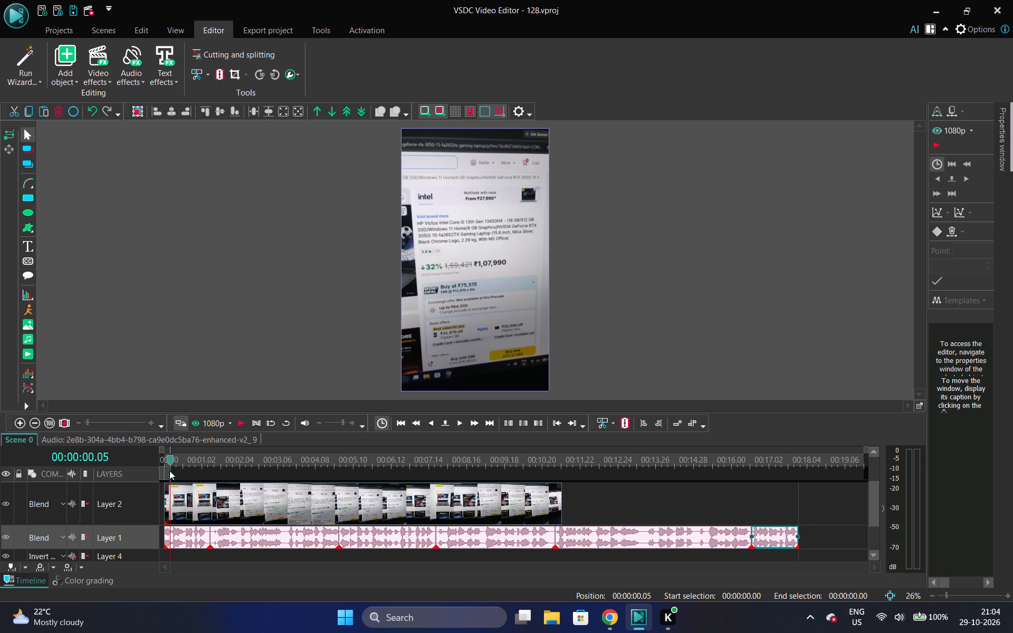
{"action": "left_click", "coordinate": [170, 461]}
{"action": "key", "text": "ctrl+s"}
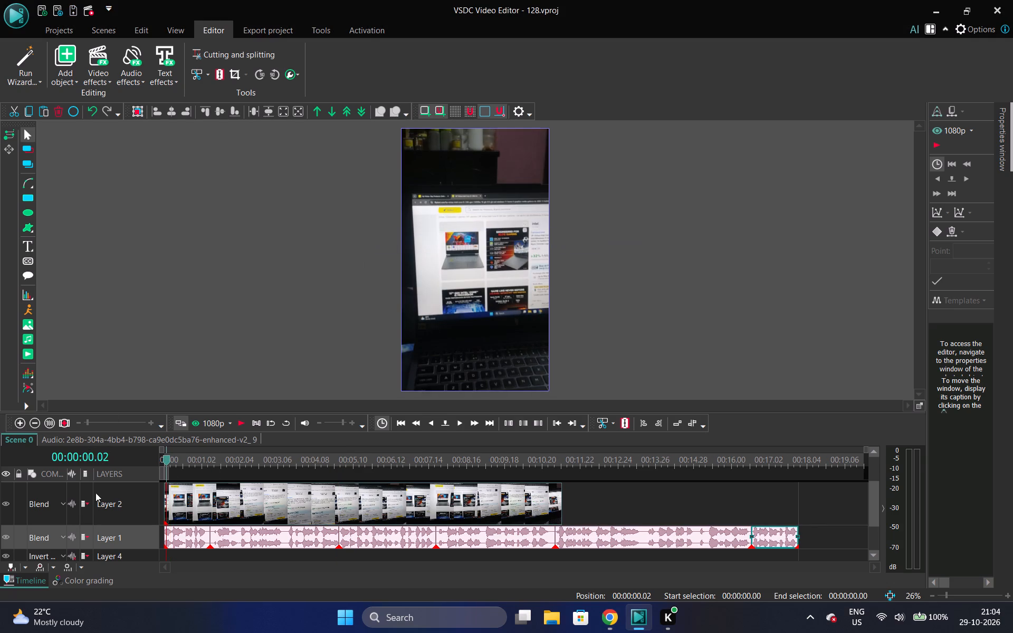
Play the short to 00:00:04.02, start adding a video with Layer 2 selected, and browse to the videos folder on New Volume (H:).
{"action": "key", "text": "space"}
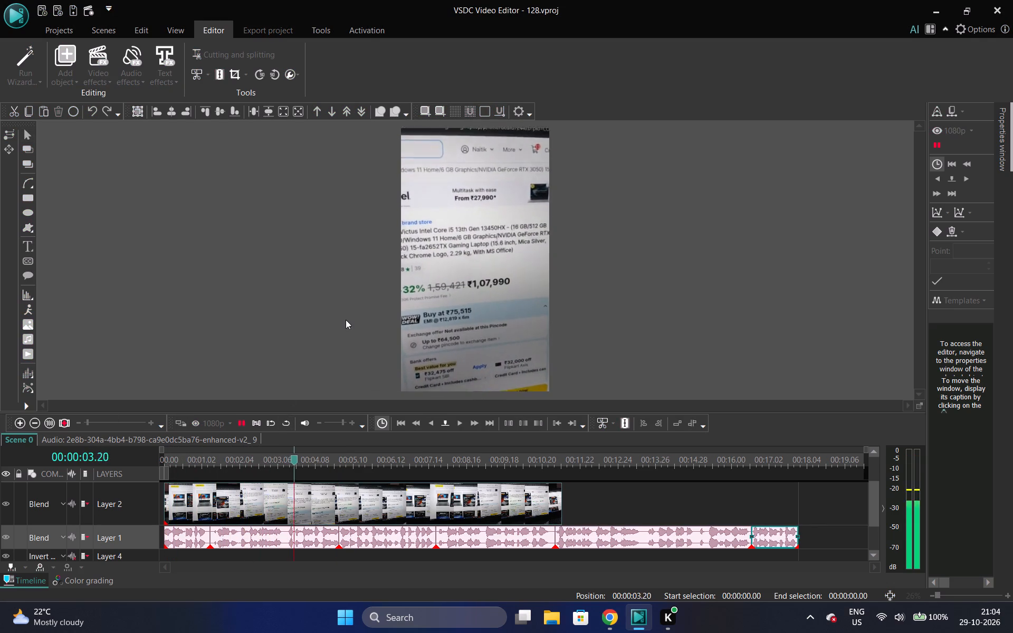
{"action": "key", "text": "space"}
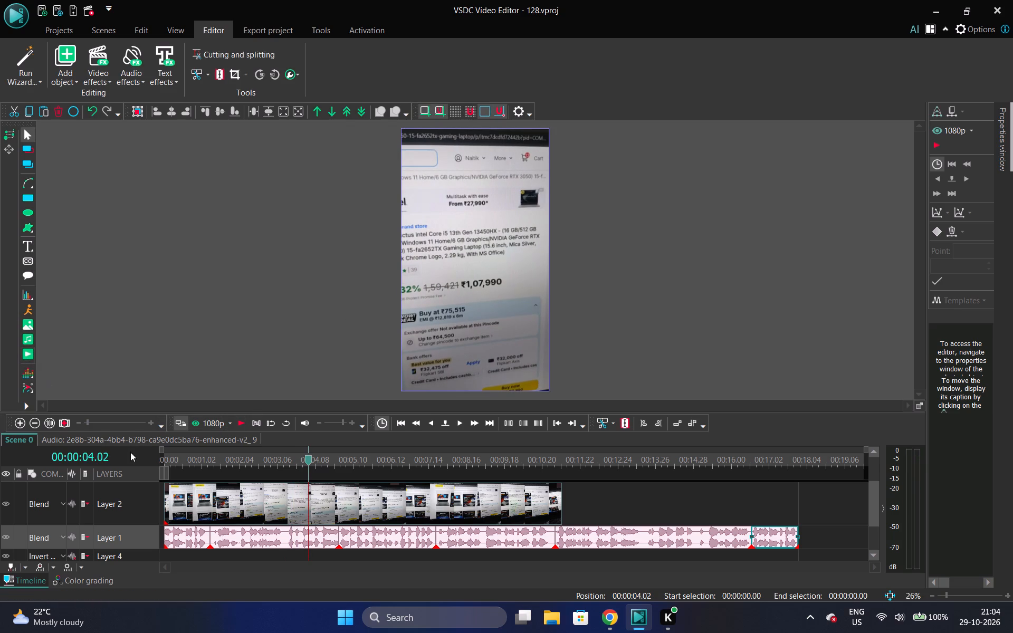
{"action": "left_click", "coordinate": [114, 486]}
{"action": "left_click", "coordinate": [26, 349]}
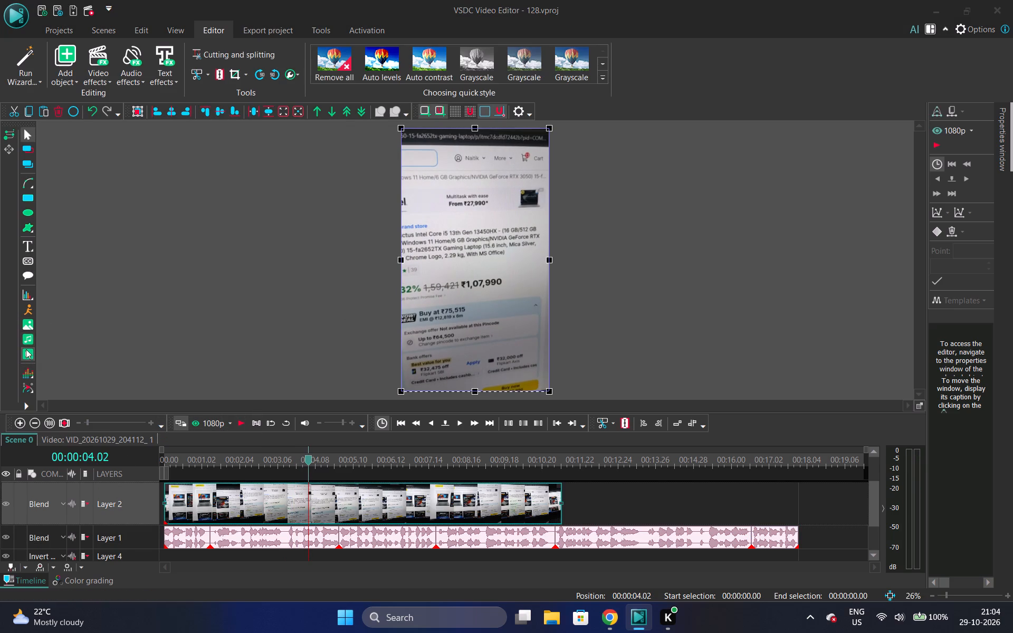
{"action": "left_click_drag", "start_coordinate": [409, 234], "coordinate": [406, 284]}
{"action": "left_click_drag", "start_coordinate": [406, 284], "coordinate": [406, 289]}
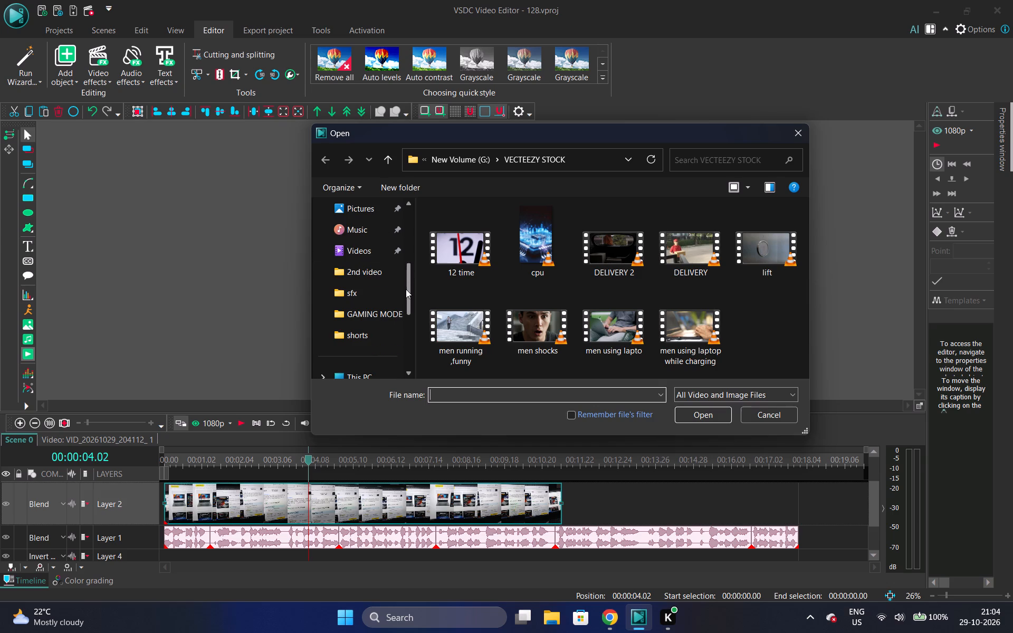
{"action": "left_click_drag", "start_coordinate": [406, 289], "coordinate": [403, 316]}
{"action": "left_click", "coordinate": [376, 298]}
{"action": "double_click", "coordinate": [665, 323]}
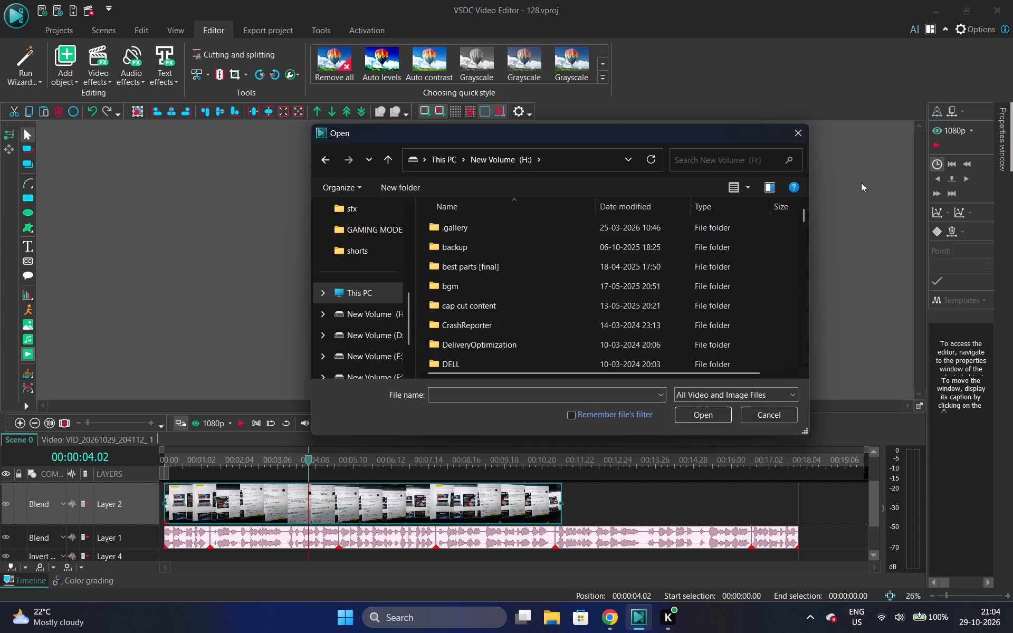
{"action": "left_click_drag", "start_coordinate": [804, 213], "coordinate": [805, 236]}
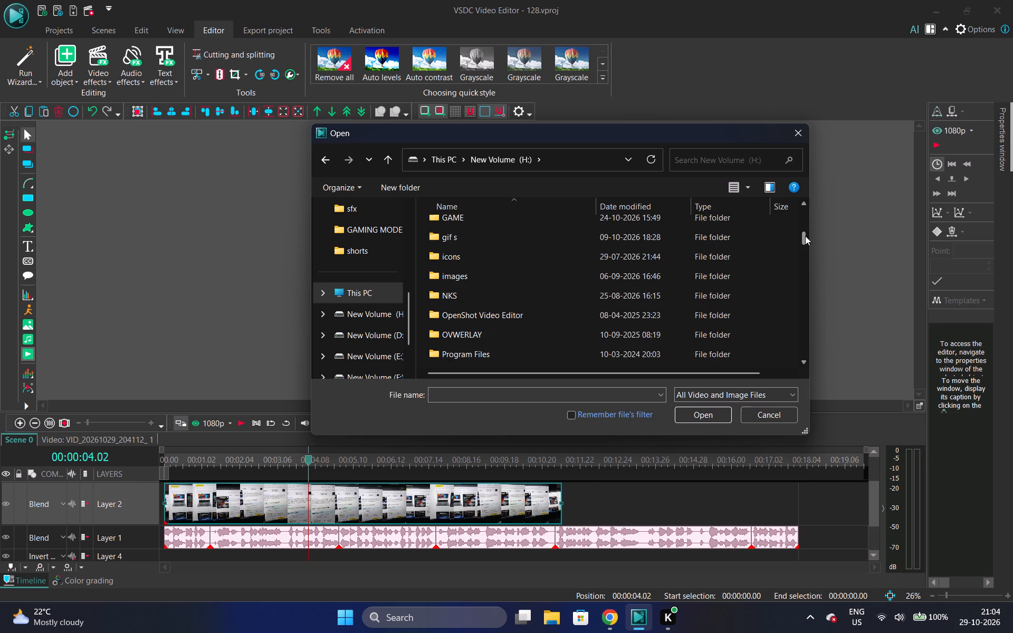
{"action": "left_click_drag", "start_coordinate": [805, 236], "coordinate": [805, 250]}
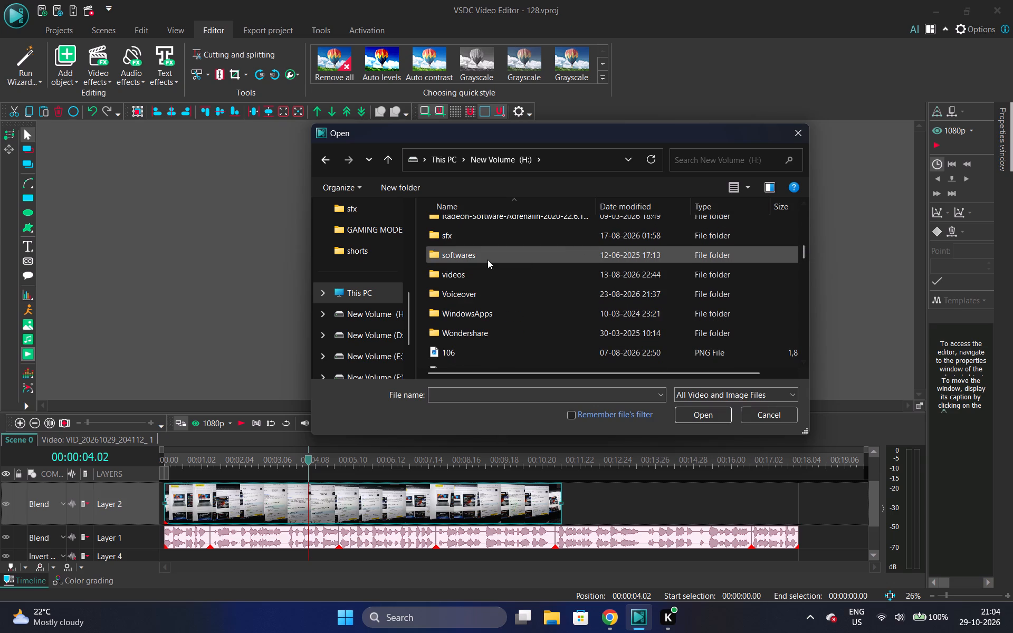
{"action": "double_click", "coordinate": [488, 273]}
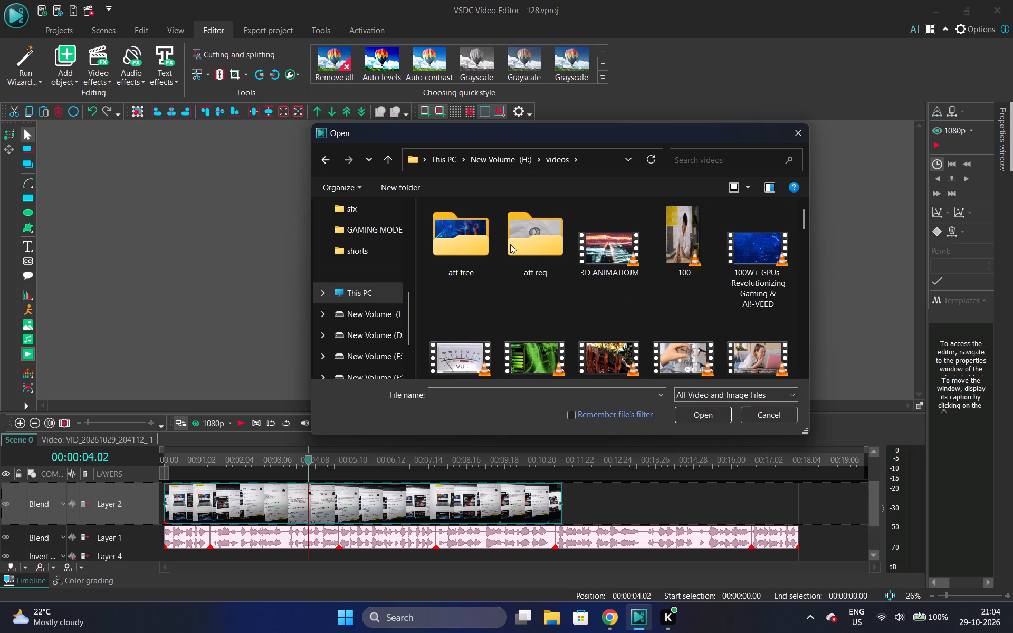
Look through the stock clips in the videos folder for a suitable processor clip.
{"action": "left_click", "coordinate": [670, 238]}
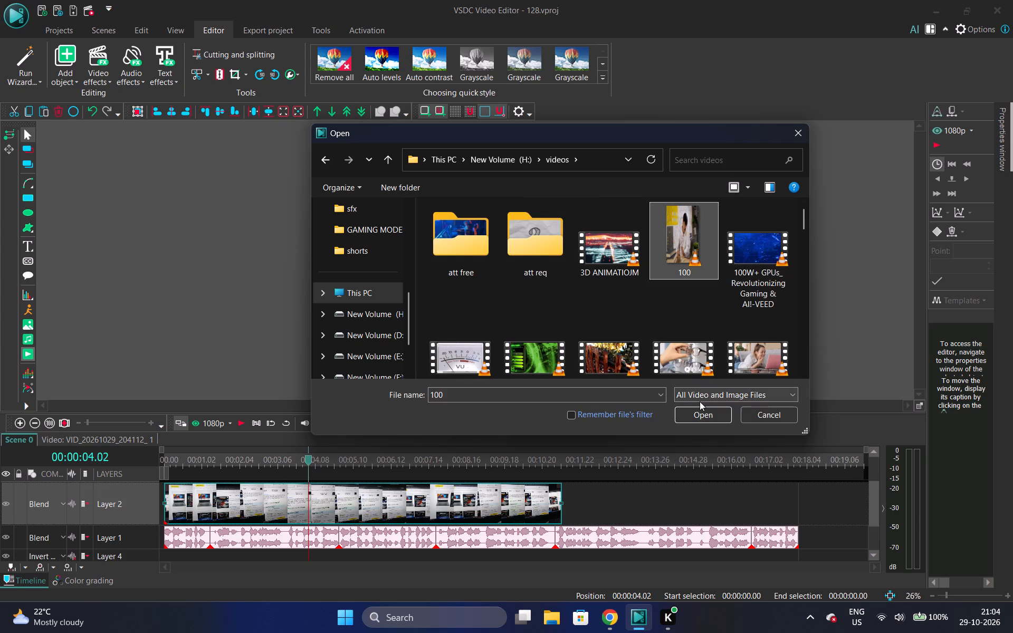
{"action": "left_click_drag", "start_coordinate": [802, 223], "coordinate": [802, 237]}
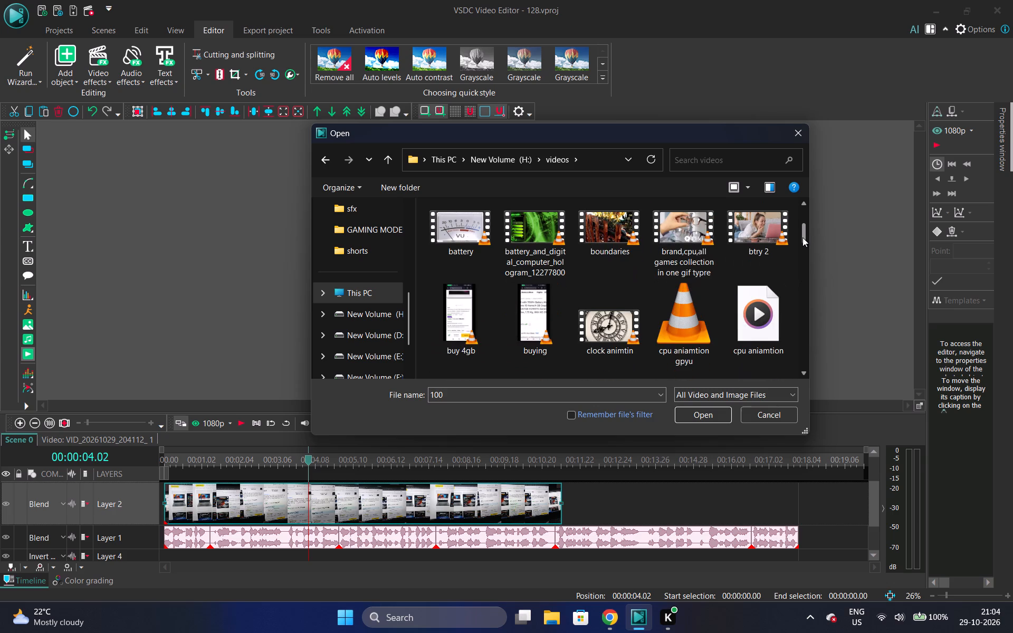
{"action": "left_click_drag", "start_coordinate": [802, 237], "coordinate": [802, 271]}
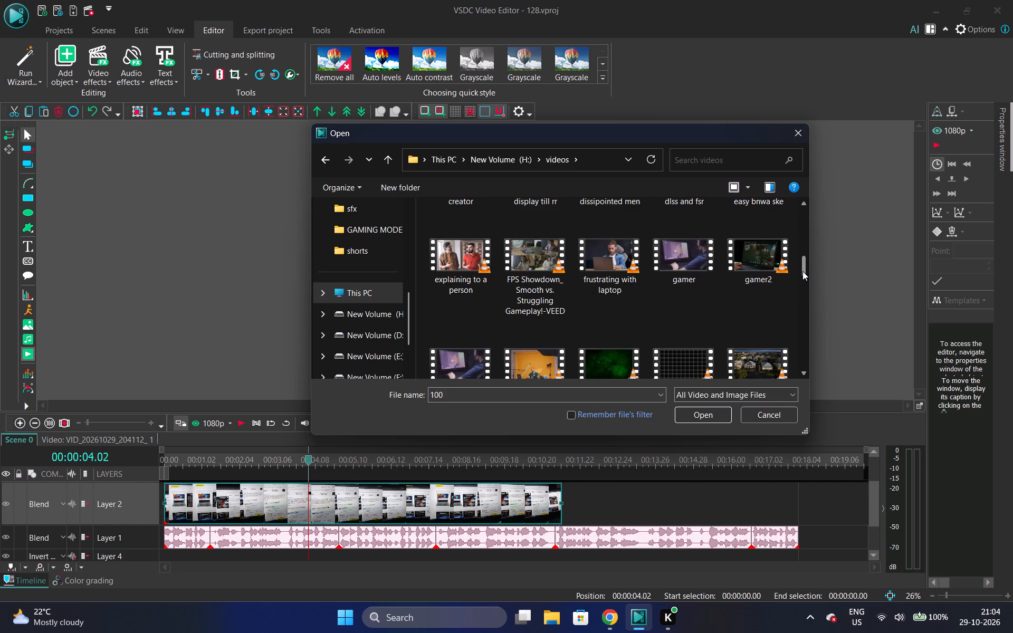
{"action": "left_click_drag", "start_coordinate": [802, 271], "coordinate": [801, 335]}
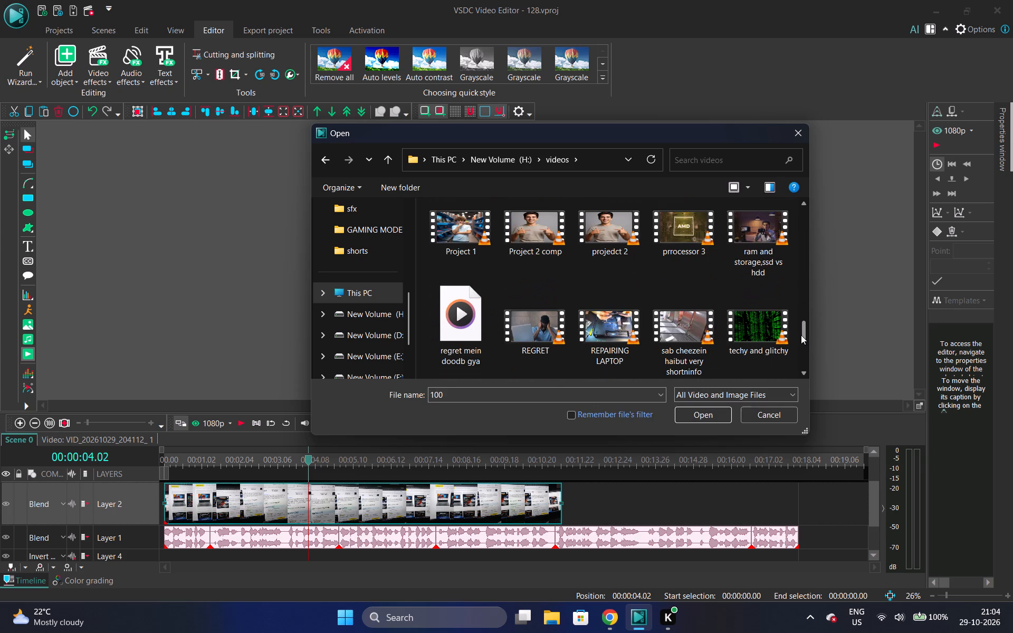
{"action": "left_click_drag", "start_coordinate": [801, 335], "coordinate": [801, 370]}
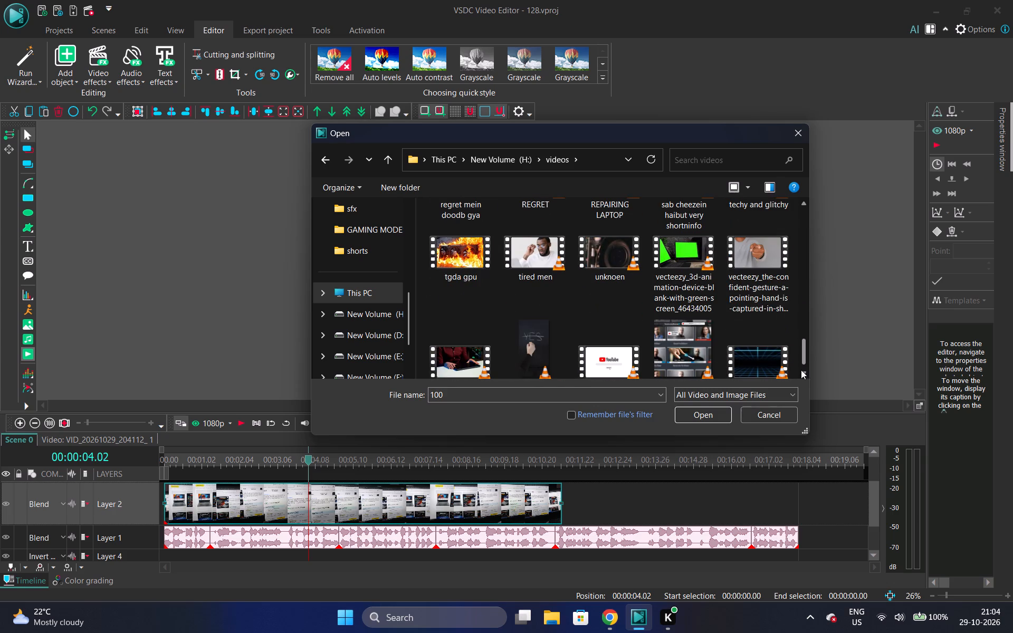
{"action": "left_click_drag", "start_coordinate": [801, 370], "coordinate": [746, 46]}
Import the =cpu video from the att req folder, placed from manual position 00:00:04.02 on an inserted new layer.
{"action": "double_click", "coordinate": [539, 205]}
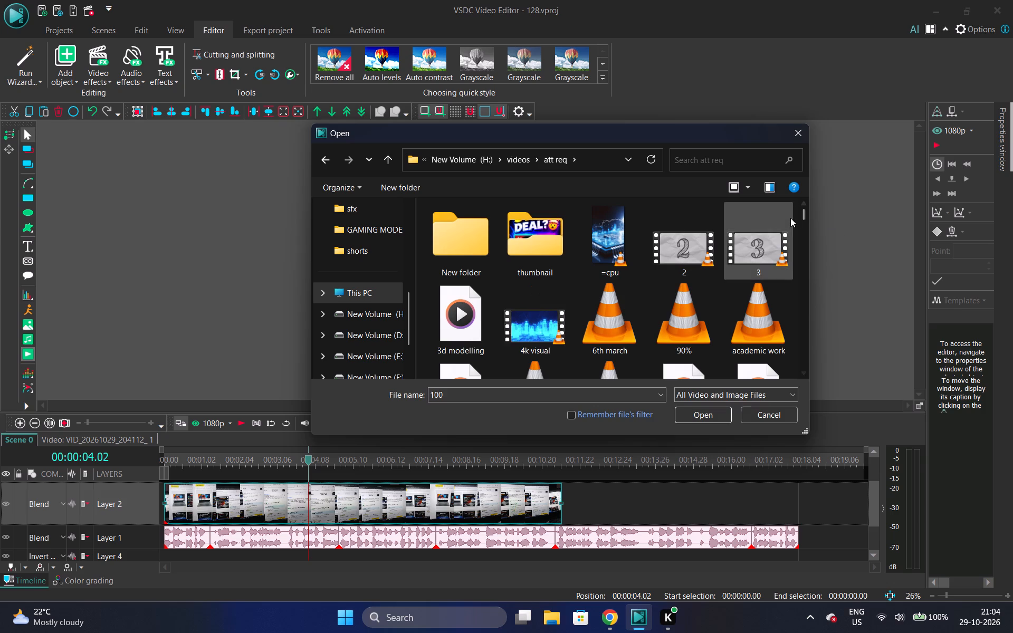
{"action": "left_click_drag", "start_coordinate": [799, 210], "coordinate": [789, 167]}
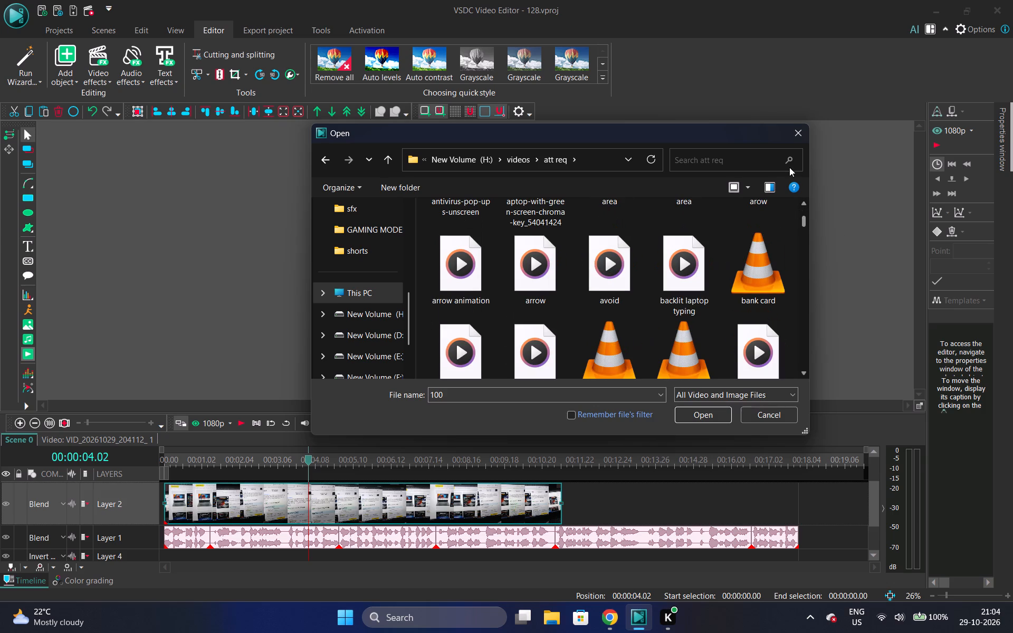
{"action": "left_click_drag", "start_coordinate": [789, 167], "coordinate": [794, 185]}
{"action": "left_click", "coordinate": [741, 160]}
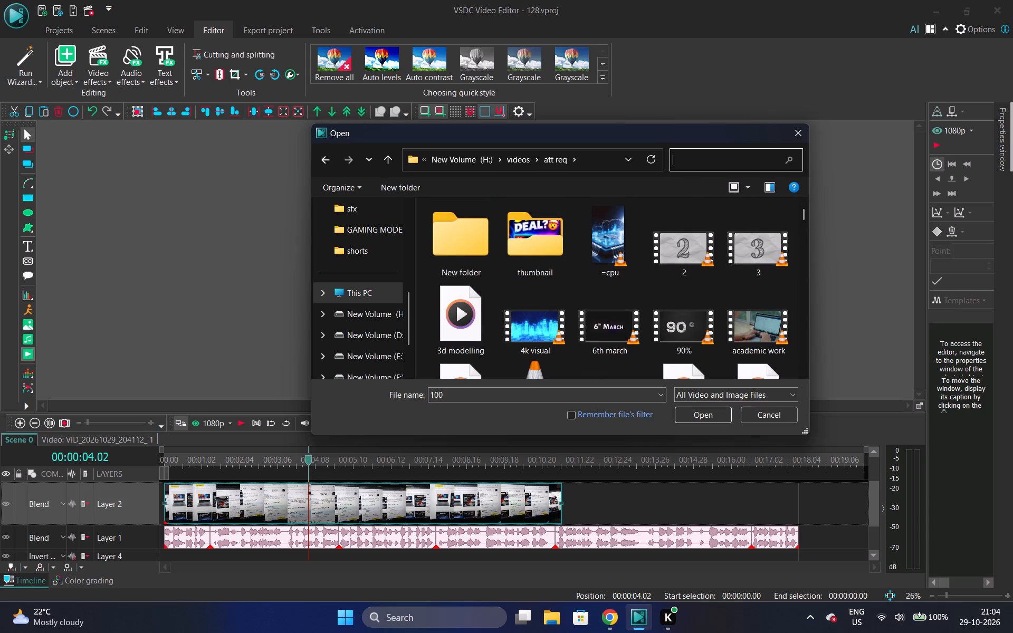
{"action": "left_click", "coordinate": [627, 236]}
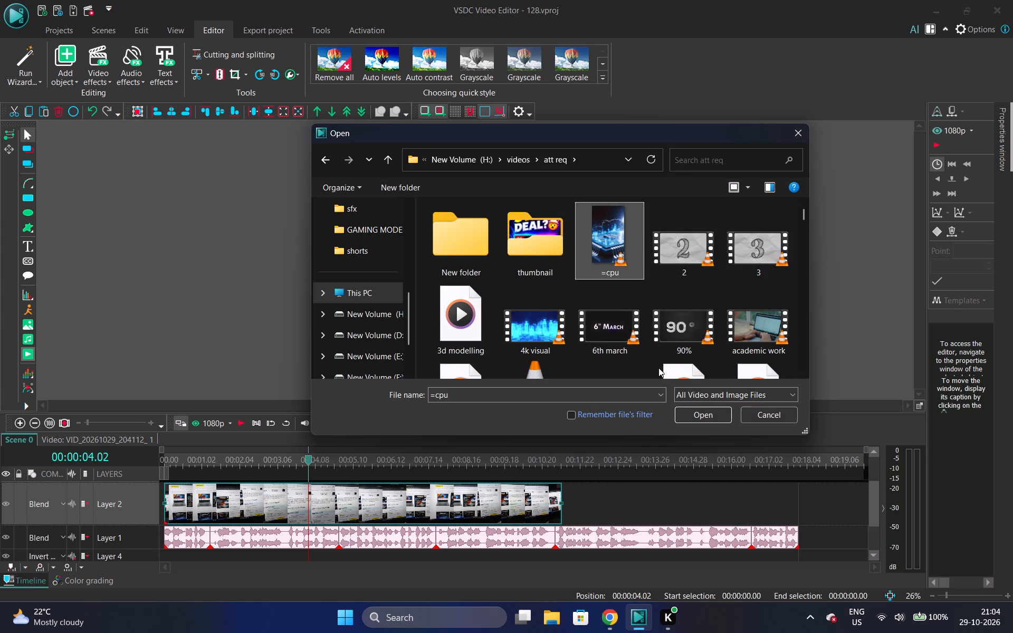
{"action": "left_click", "coordinate": [684, 407]}
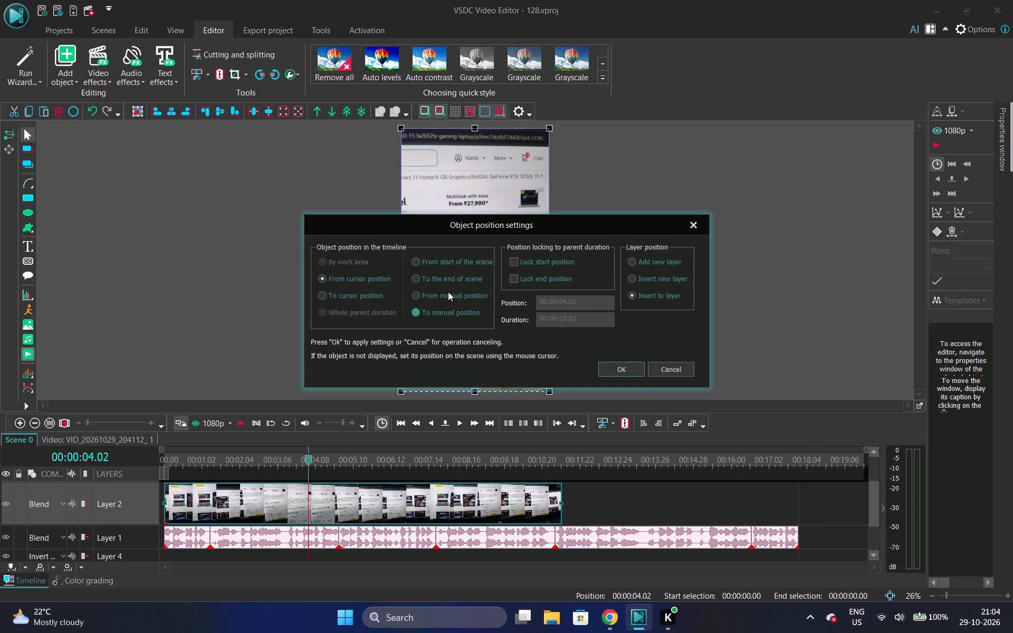
{"action": "left_click", "coordinate": [448, 292]}
{"action": "left_click", "coordinate": [687, 283]}
{"action": "left_click", "coordinate": [632, 364]}
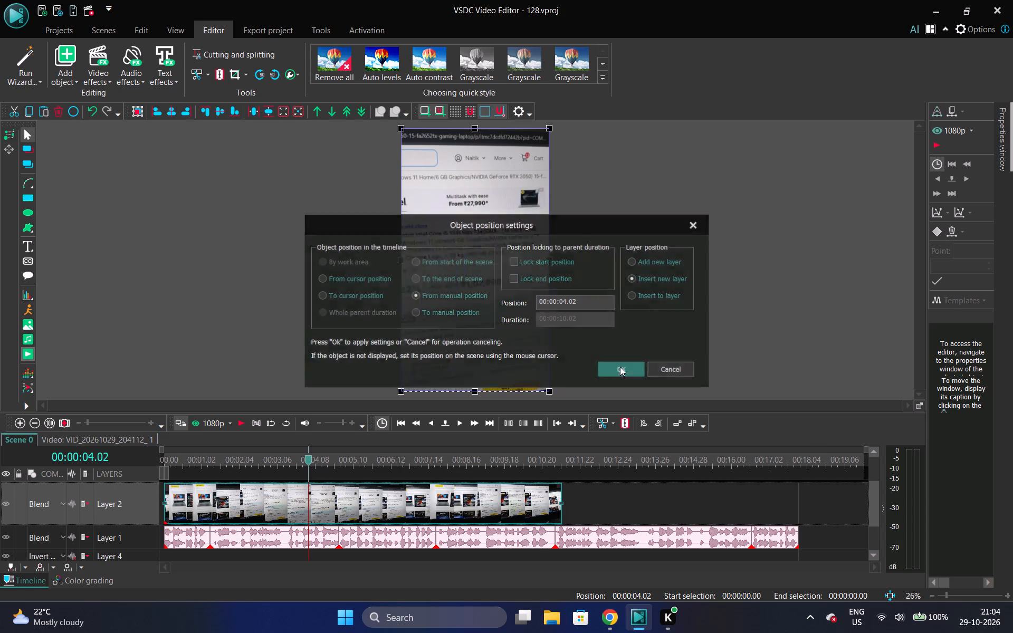
Move the =cpu clip on Layer 8 later, checking it by playback, so it starts shortly before 00:00:05.05.
{"action": "left_click", "coordinate": [318, 513]}
{"action": "left_click_drag", "start_coordinate": [322, 502], "coordinate": [333, 502]}
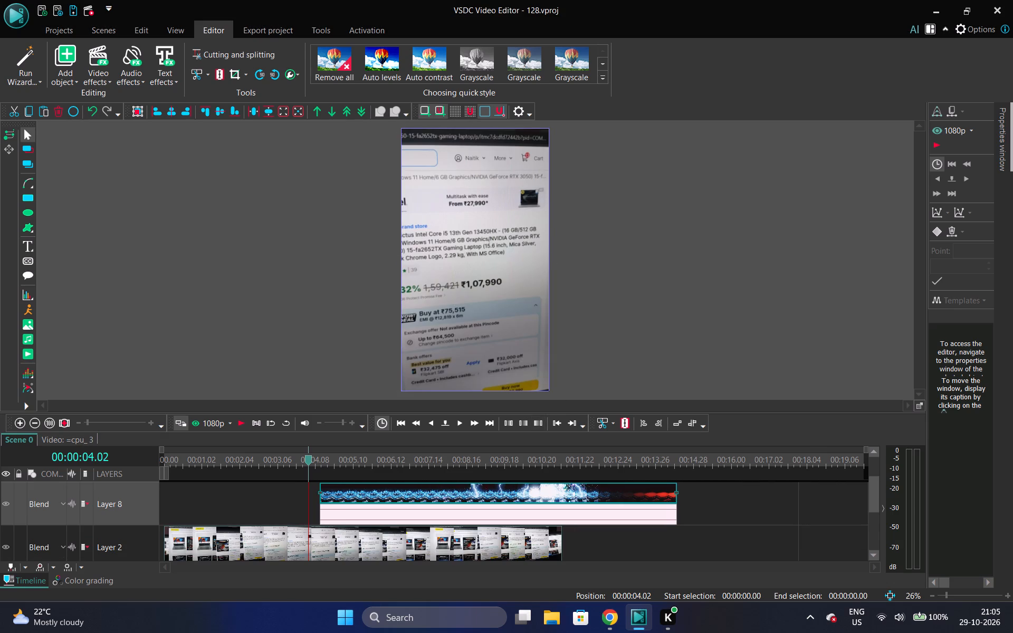
{"action": "left_click_drag", "start_coordinate": [333, 502], "coordinate": [337, 501]}
{"action": "key", "text": "space"}
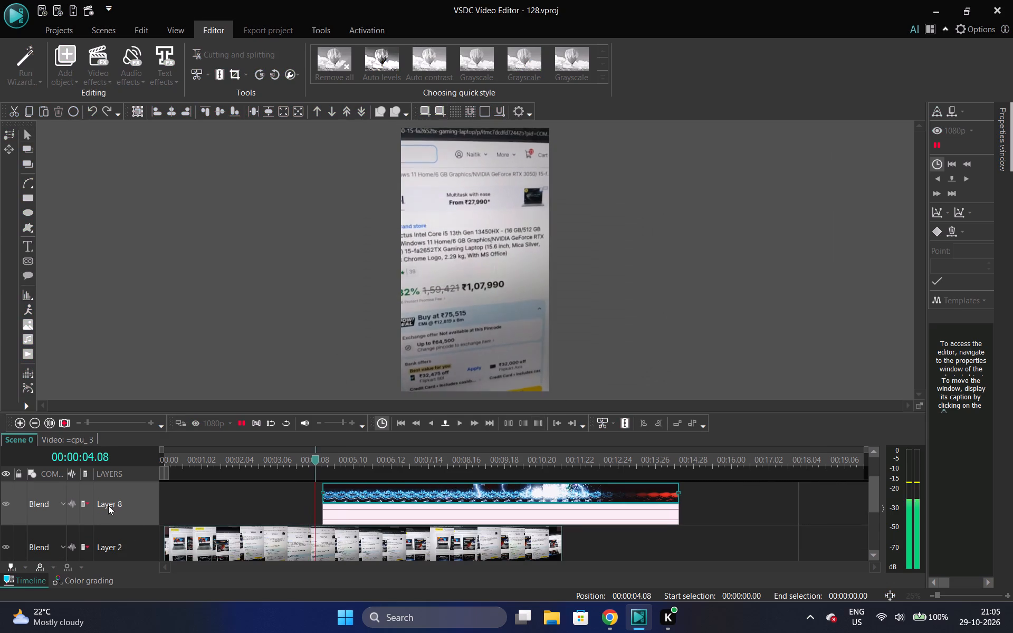
{"action": "key", "text": "space"}
{"action": "left_click_drag", "start_coordinate": [340, 494], "coordinate": [348, 494]}
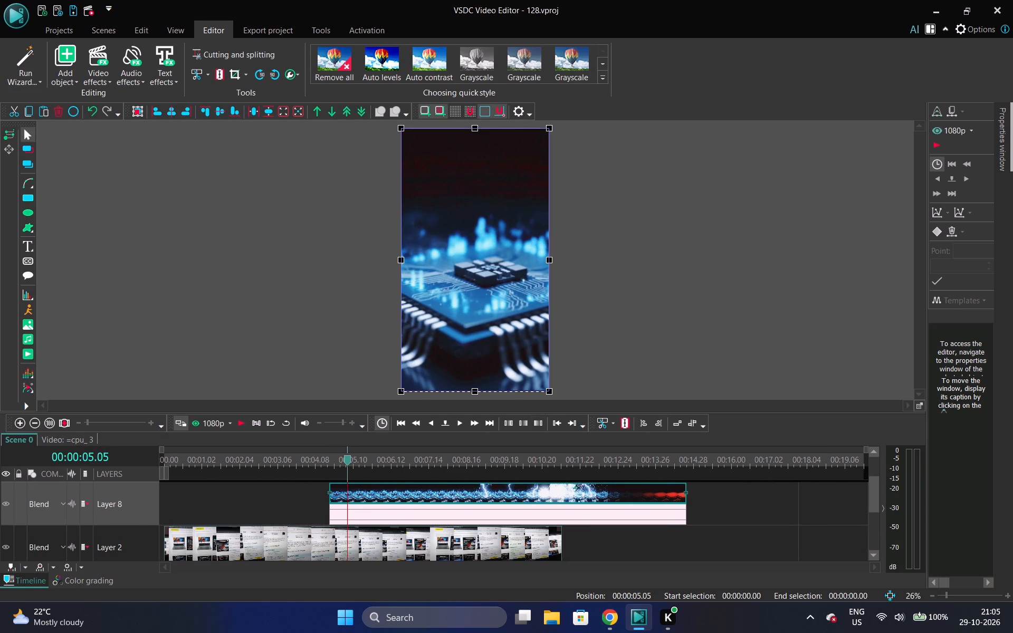
{"action": "left_click_drag", "start_coordinate": [348, 494], "coordinate": [354, 500]}
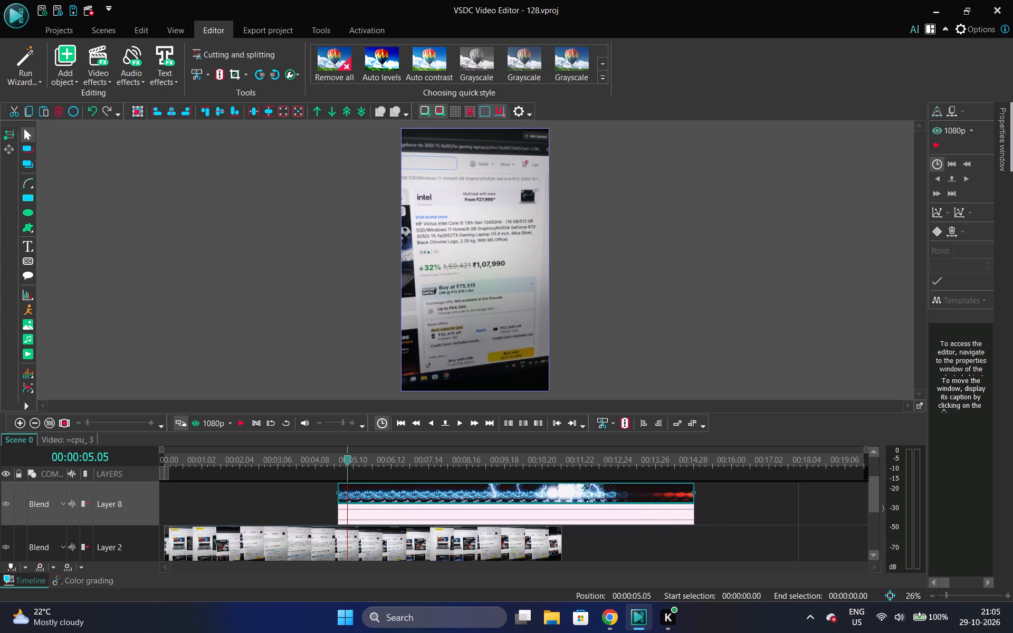
Move the =cpu clip on Layer 8 to start at 00:00:05.26, checking its timing by playback.
{"action": "left_click_drag", "start_coordinate": [354, 500], "coordinate": [391, 501]}
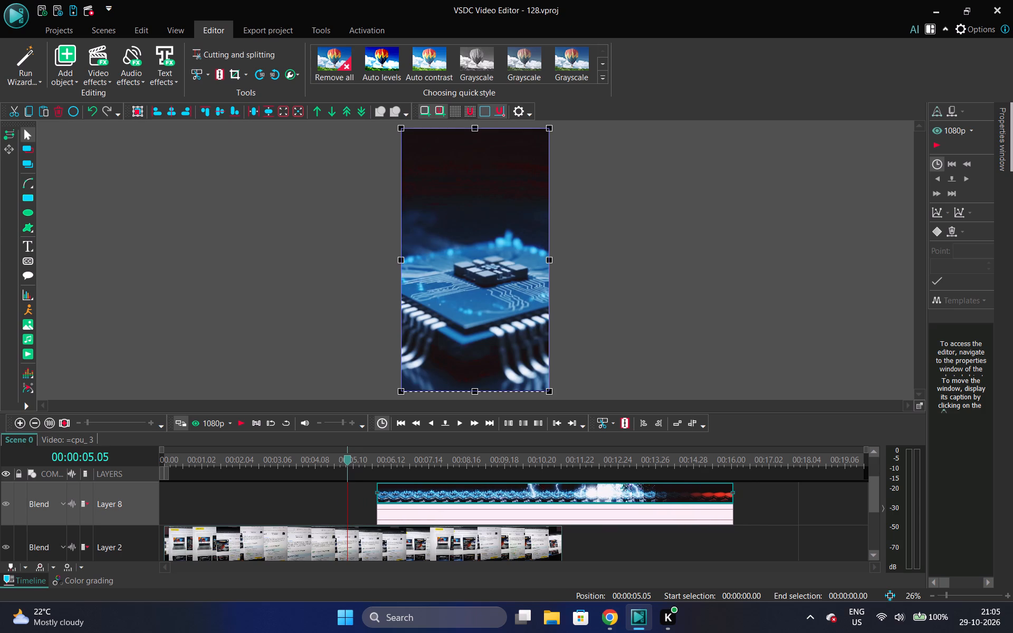
{"action": "left_click_drag", "start_coordinate": [391, 501], "coordinate": [389, 501]}
{"action": "key", "text": "space"}
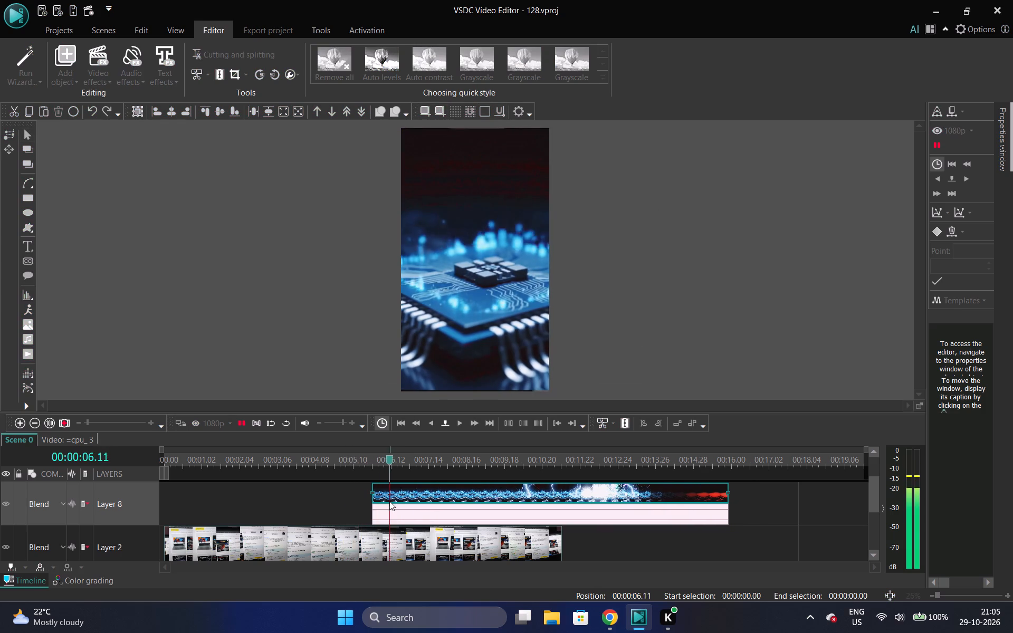
{"action": "key", "text": "space"}
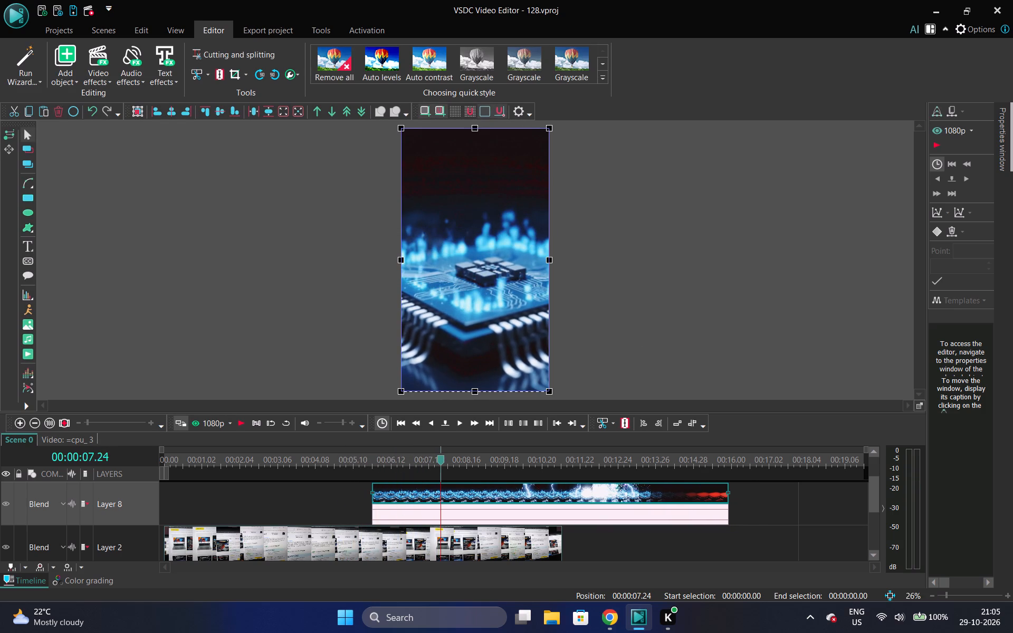
Set the =cpu clip's speed to 300%, after trying 200%.
{"action": "key", "text": "alt+Return"}
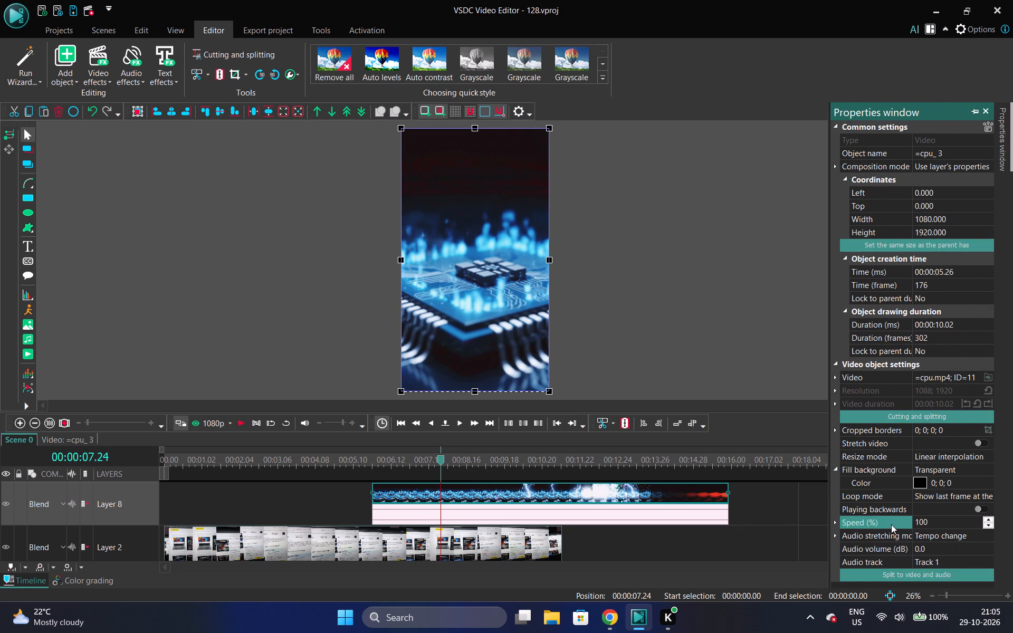
{"action": "double_click", "coordinate": [920, 526]}
{"action": "key", "text": "BackSpace"}
{"action": "key", "text": "2"}
{"action": "key", "text": "Return"}
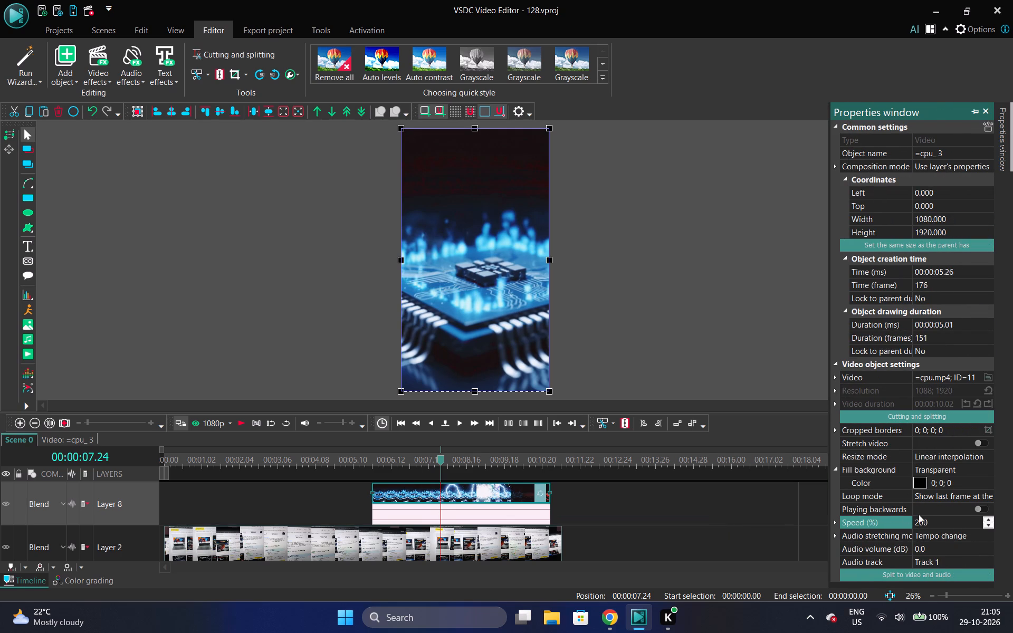
{"action": "double_click", "coordinate": [919, 525]}
{"action": "key", "text": "BackSpace"}
{"action": "key", "text": "3"}
{"action": "key", "text": "Return"}
Split the =cpu clip into video and audio and cut the separated audio out of the timeline.
{"action": "left_click", "coordinate": [945, 576]}
{"action": "left_click", "coordinate": [458, 500]}
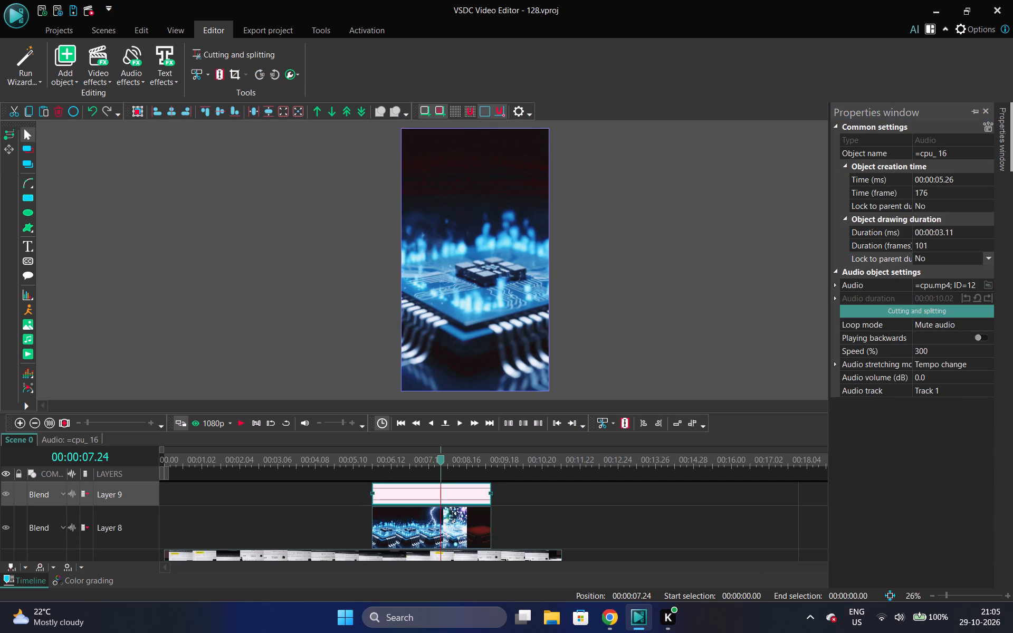
{"action": "key", "text": "ctrl+x"}
Play from just before the =cpu clip to 00:00:07.21, trim the clip's end to that point and save the project.
{"action": "left_click", "coordinate": [367, 464]}
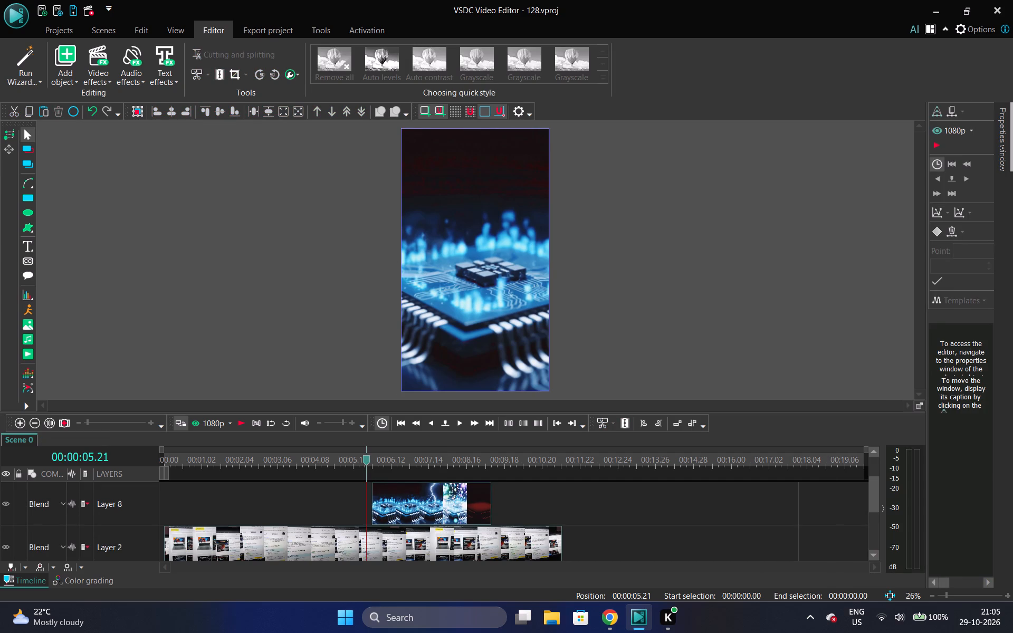
{"action": "key", "text": "space"}
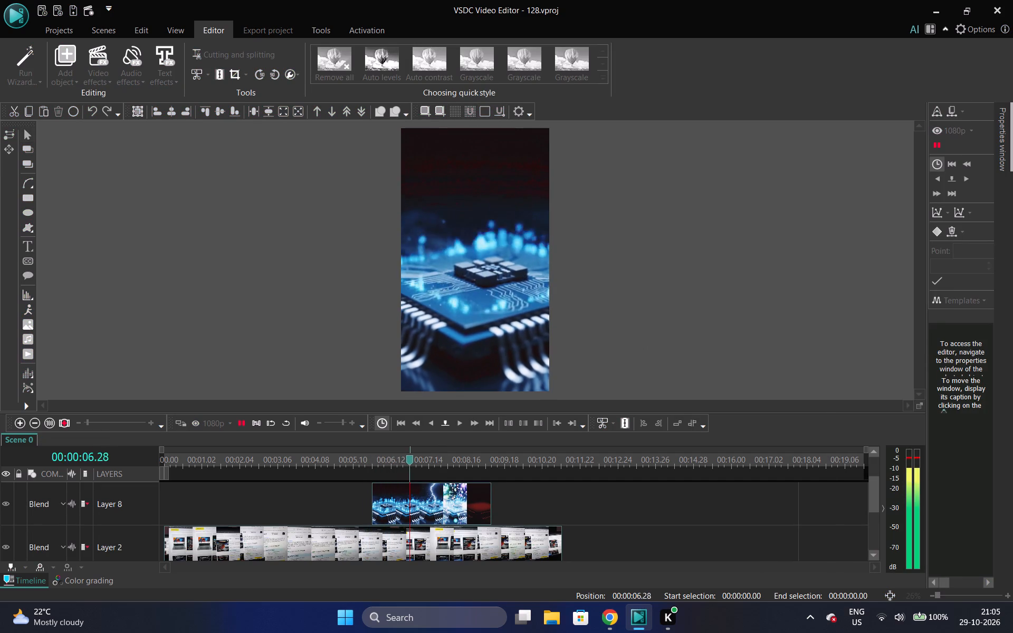
{"action": "key", "text": "space"}
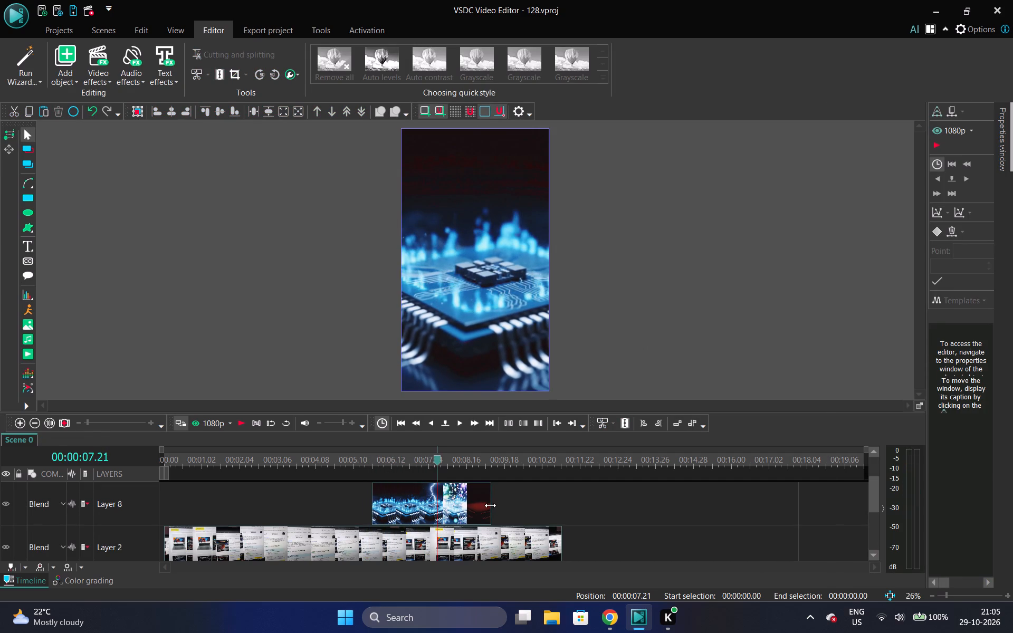
{"action": "left_click_drag", "start_coordinate": [490, 505], "coordinate": [437, 510]}
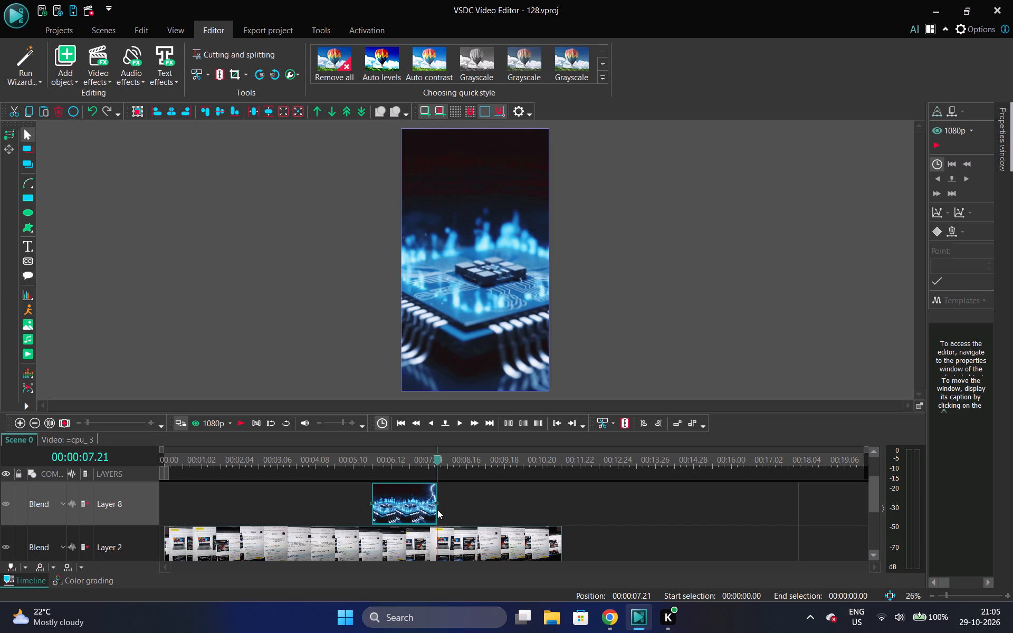
{"action": "key", "text": "ctrl+s"}
Search the att req folder for "g" and import the vecteezy_gaming video at 00:00:07.21 on Layer 8, directly after the =cpu clip.
{"action": "left_click", "coordinate": [25, 349]}
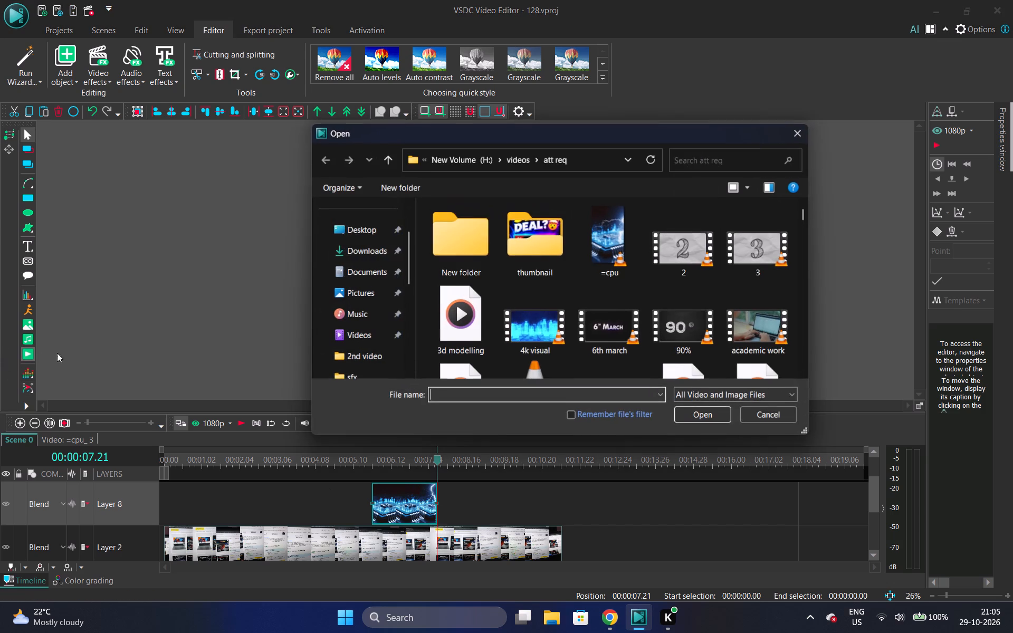
{"action": "left_click", "coordinate": [699, 162]}
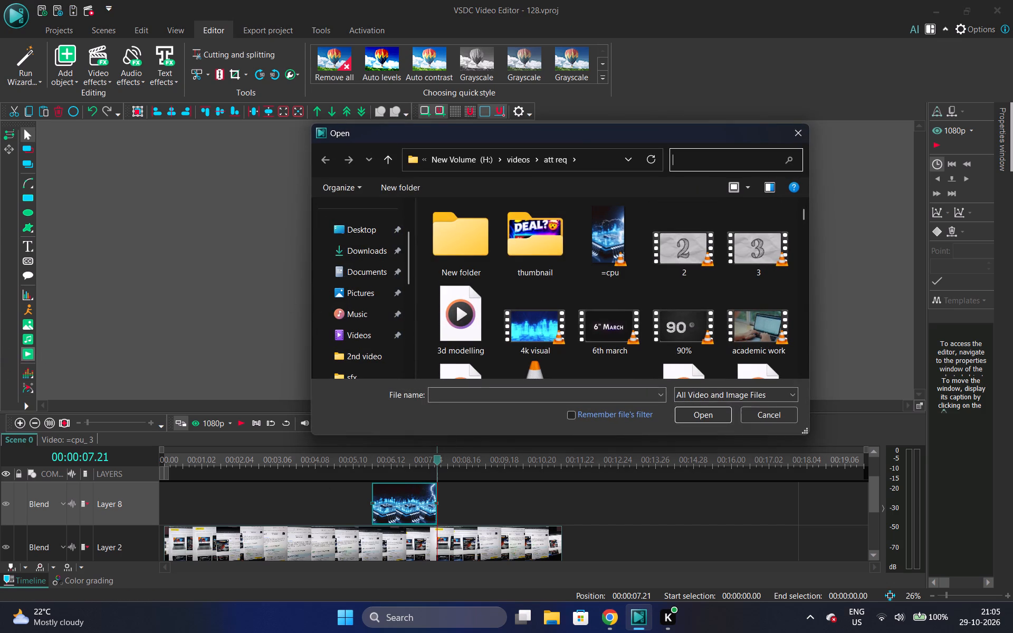
{"action": "key", "text": "g"}
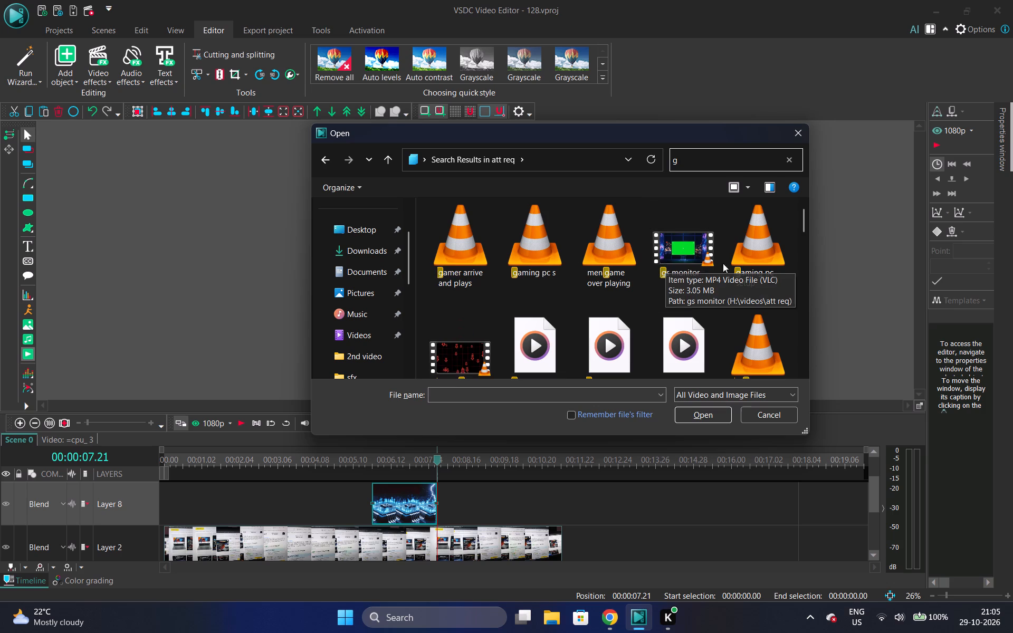
{"action": "left_click_drag", "start_coordinate": [806, 216], "coordinate": [806, 226]}
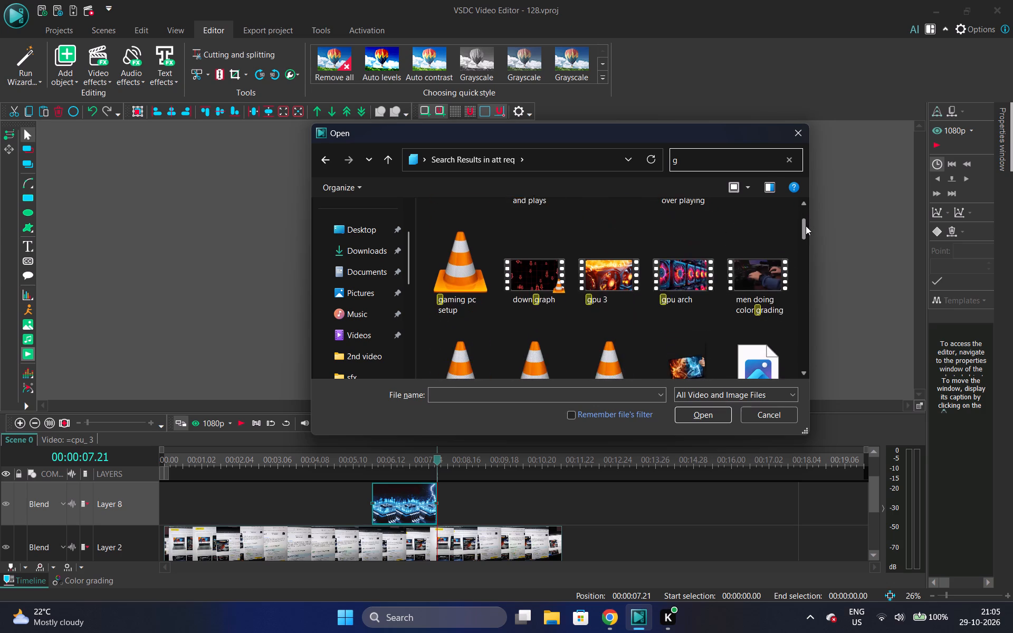
{"action": "left_click_drag", "start_coordinate": [806, 226], "coordinate": [694, 245]}
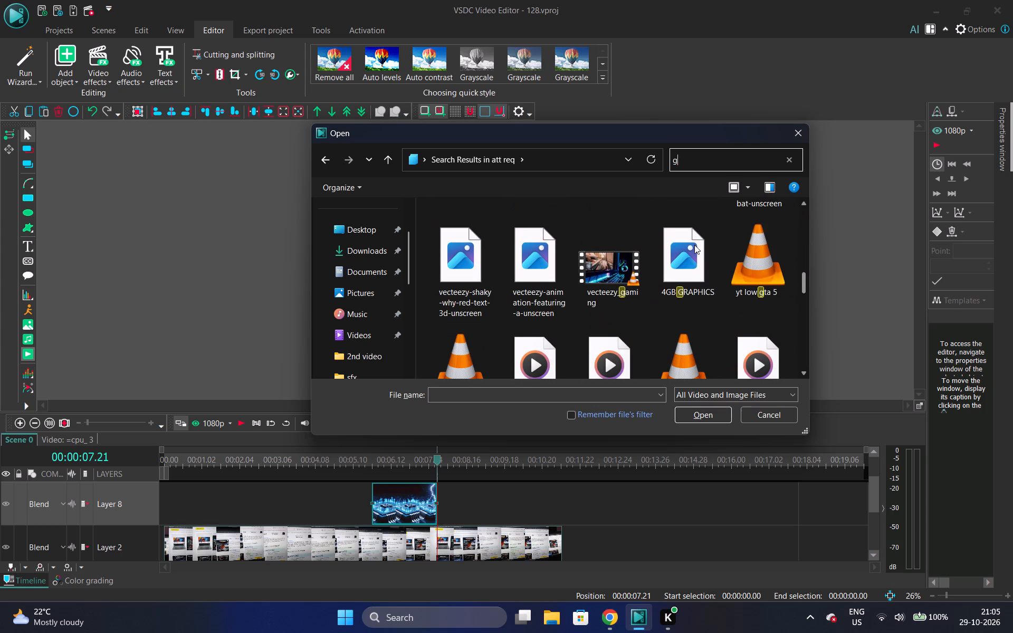
{"action": "left_click_drag", "start_coordinate": [694, 245], "coordinate": [809, 280]}
{"action": "left_click", "coordinate": [635, 279]}
{"action": "left_click", "coordinate": [713, 415]}
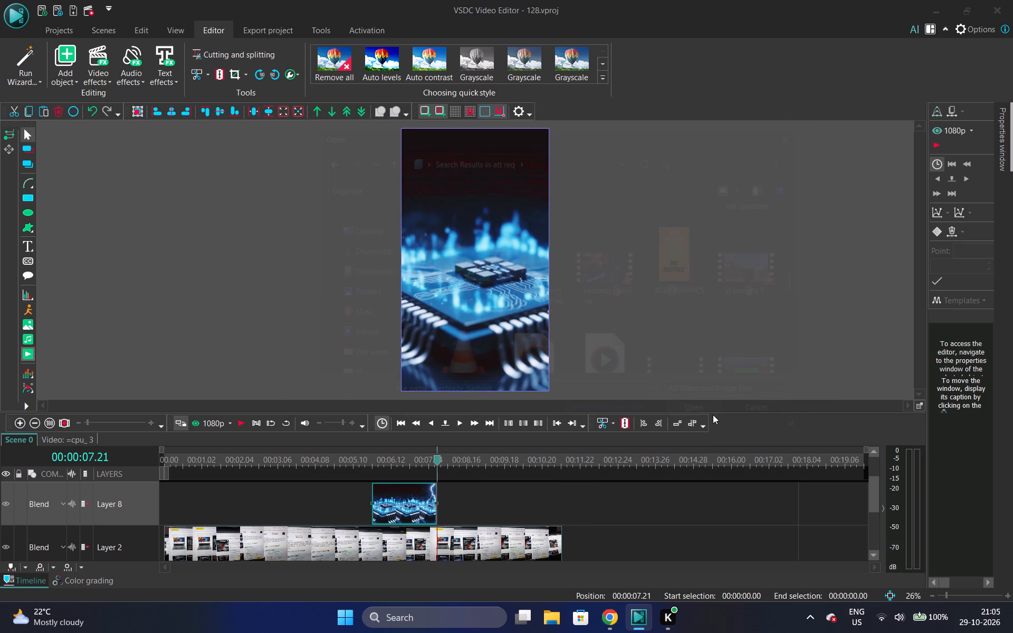
{"action": "key", "text": "Return"}
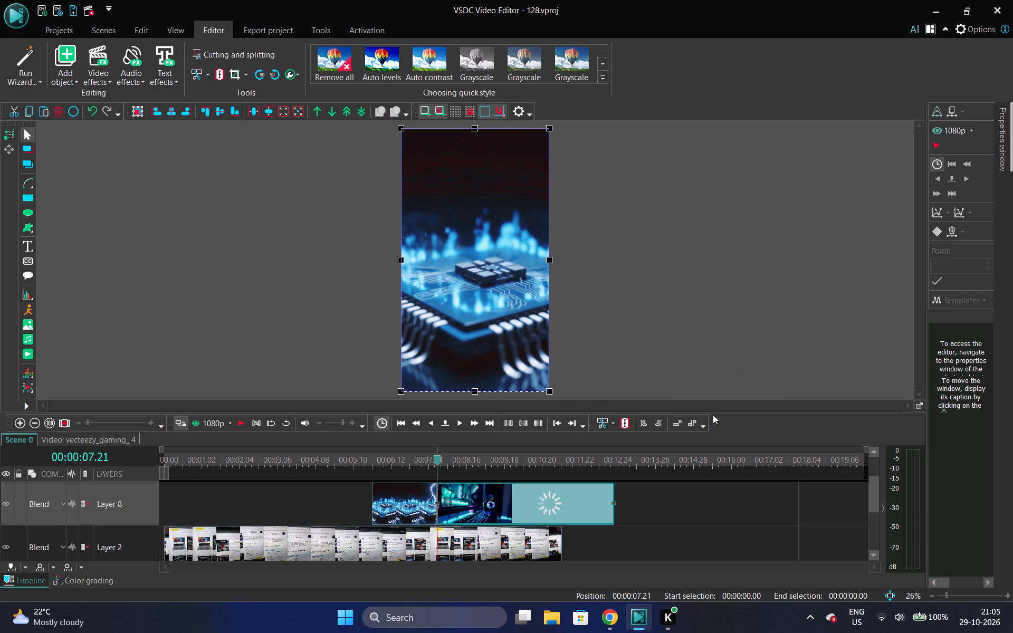
Set the vecteezy_gaming clip's speed to 200% and save the project.
{"action": "key", "text": "alt+Return"}
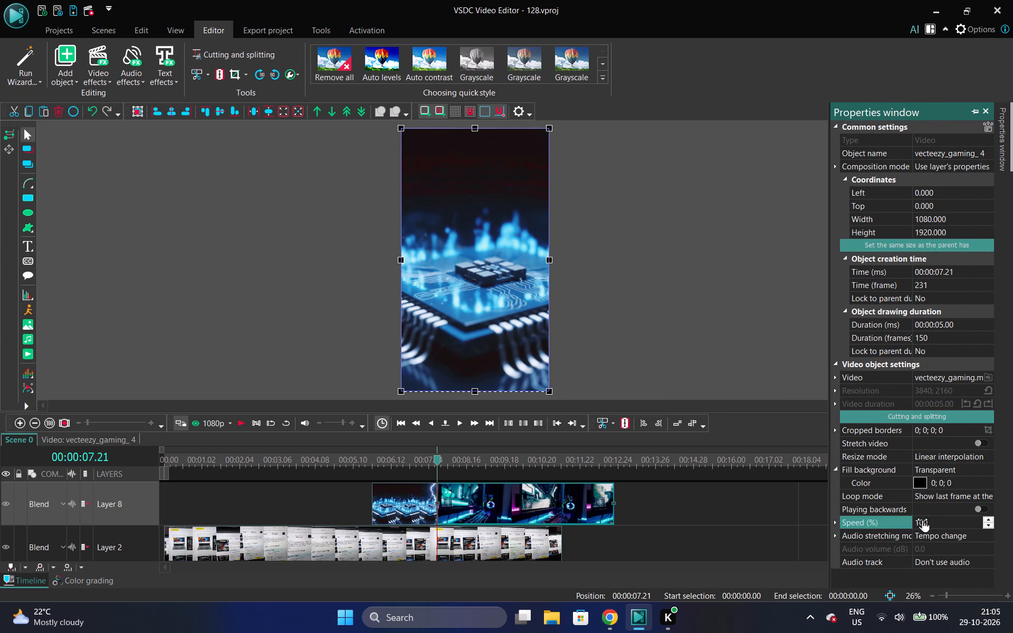
{"action": "double_click", "coordinate": [918, 516]}
{"action": "key", "text": "BackSpace"}
{"action": "key", "text": "1"}
{"action": "key", "text": "BackSpace"}
{"action": "key", "text": "2"}
{"action": "key", "text": "Return"}
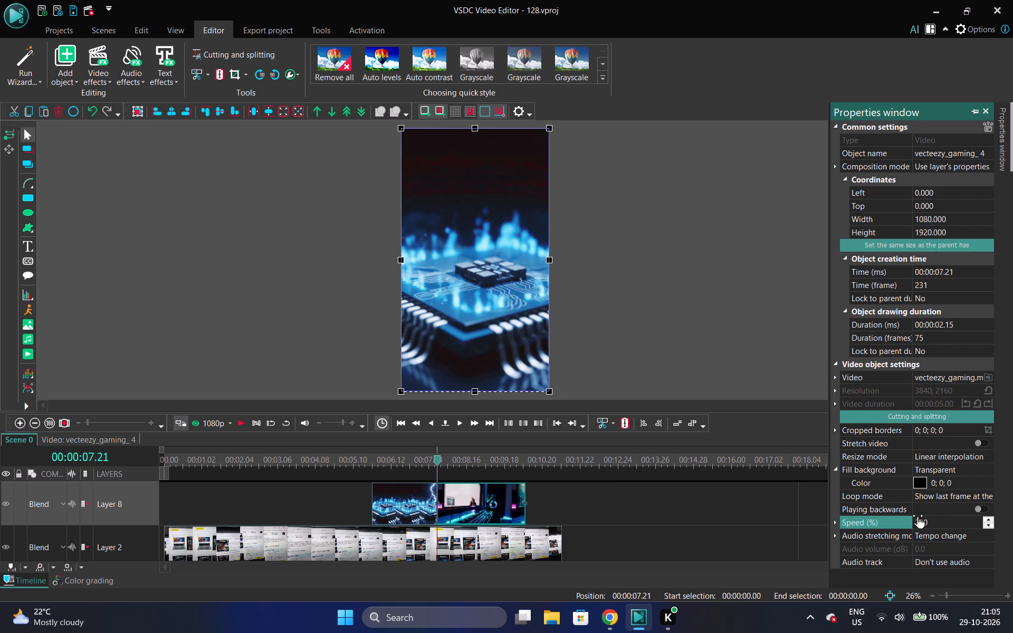
{"action": "key", "text": "ctrl+s"}
{"action": "left_click", "coordinate": [988, 107]}
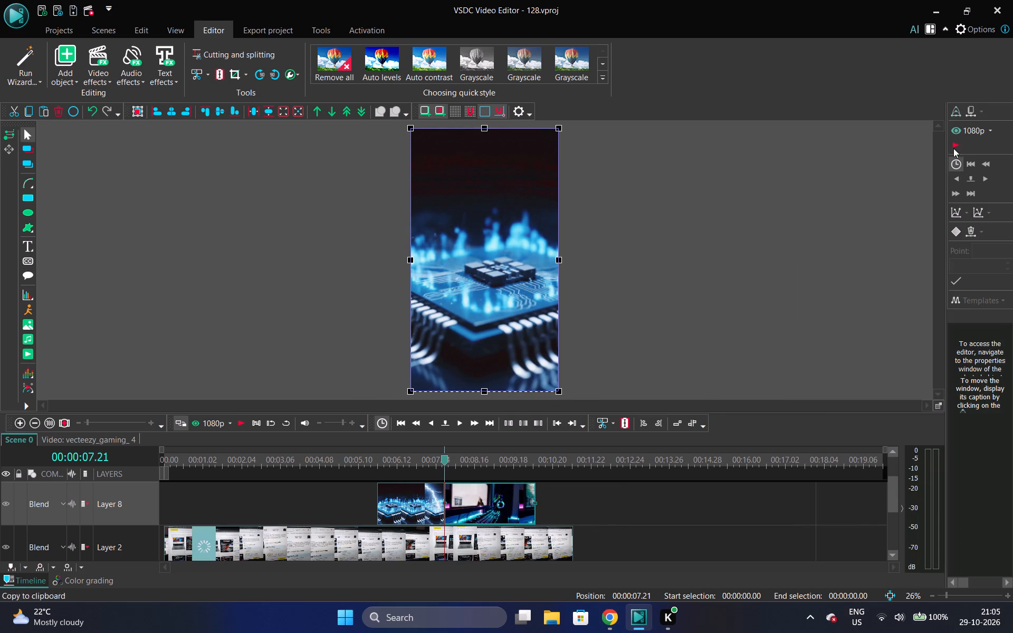
Play the vecteezy_gaming clip to 00:00:09.02 and turn on Stretch video so it fills the vertical frame.
{"action": "key", "text": "space"}
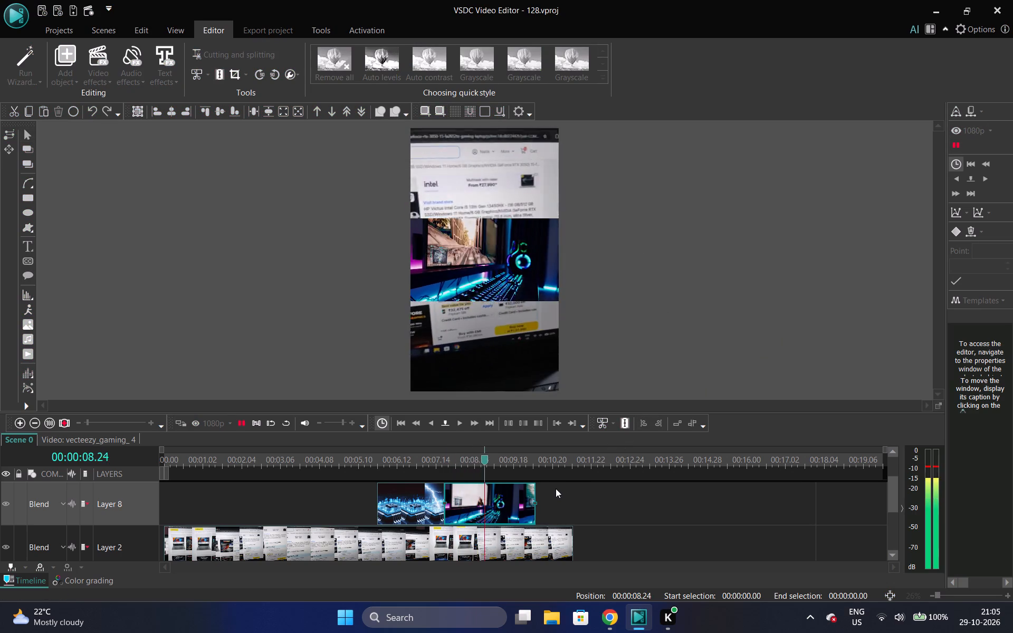
{"action": "key", "text": "space"}
{"action": "key", "text": "alt+Return"}
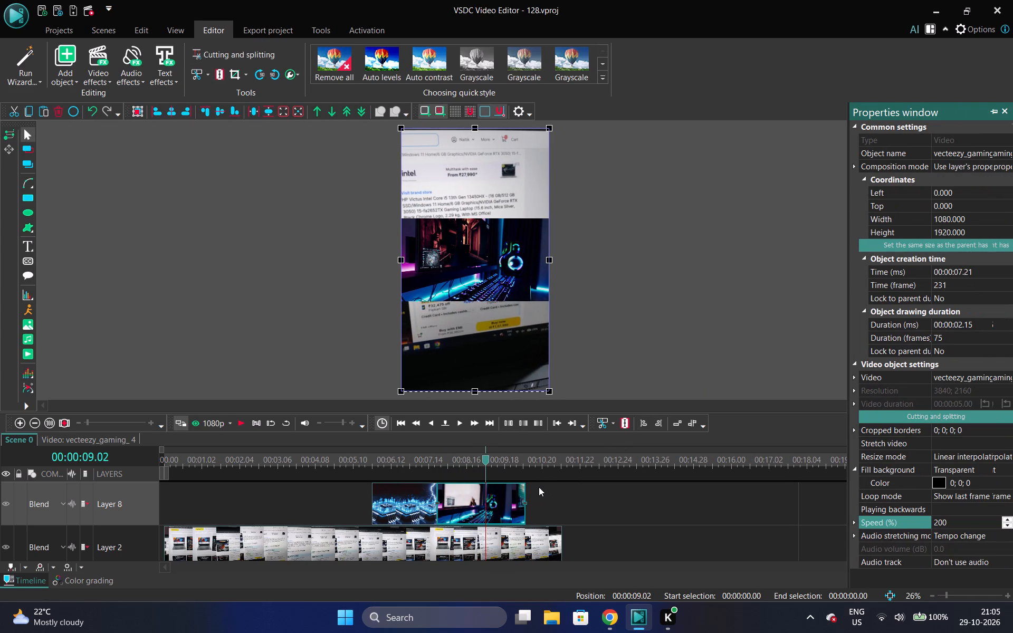
{"action": "left_click", "coordinate": [997, 442]}
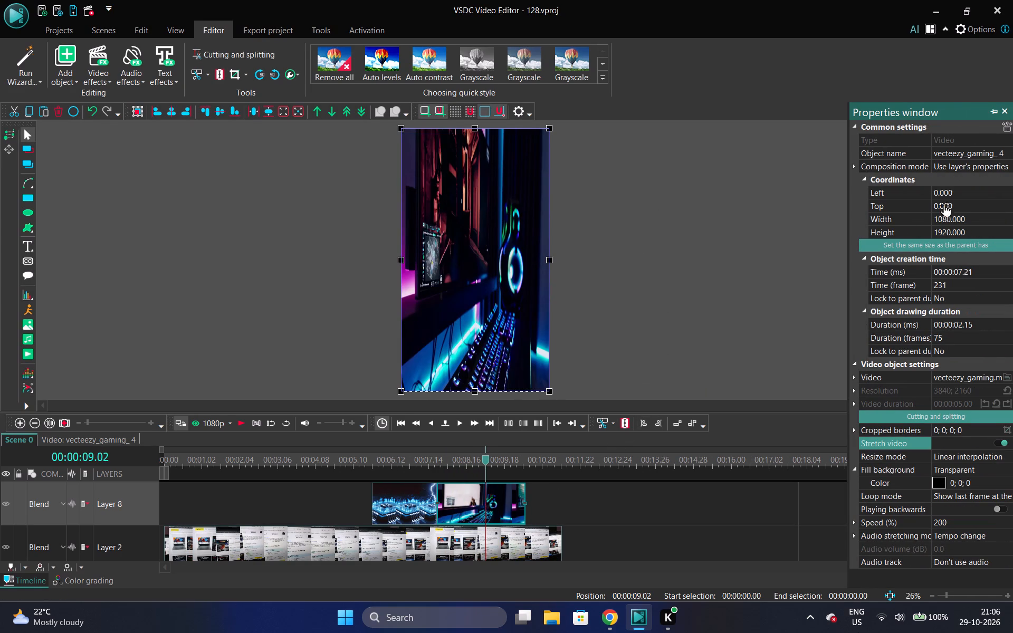
{"action": "left_click", "coordinate": [1002, 107]}
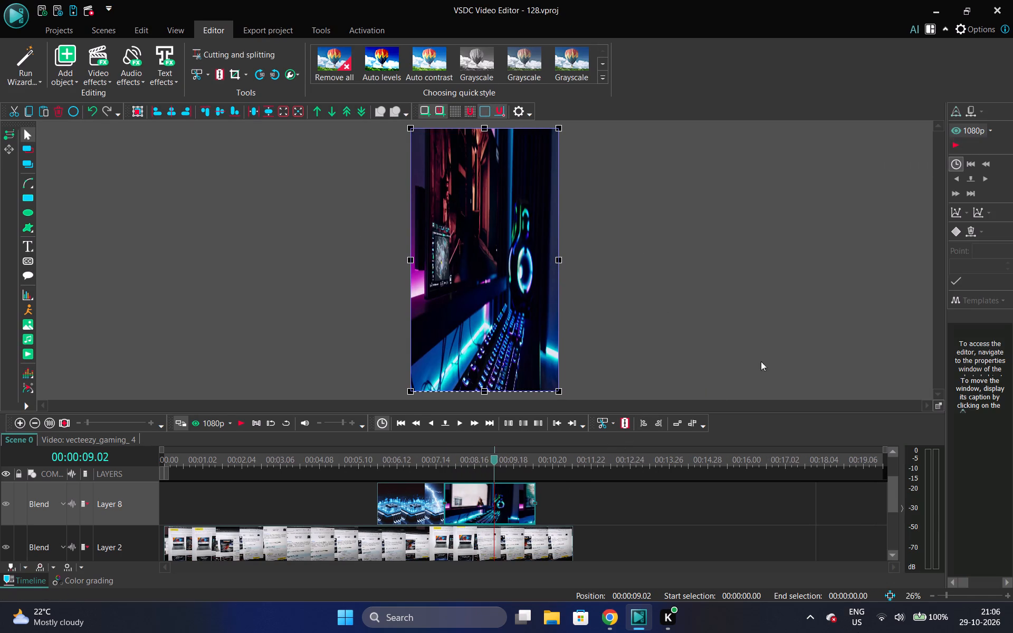
Trim the vecteezy_gaming clip's end to 00:00:09.02, return to the start of the timeline and save the project.
{"action": "left_click_drag", "start_coordinate": [534, 494], "coordinate": [490, 505]}
{"action": "left_click_drag", "start_coordinate": [304, 457], "coordinate": [0, 559]}
{"action": "key", "text": "ctrl+s"}
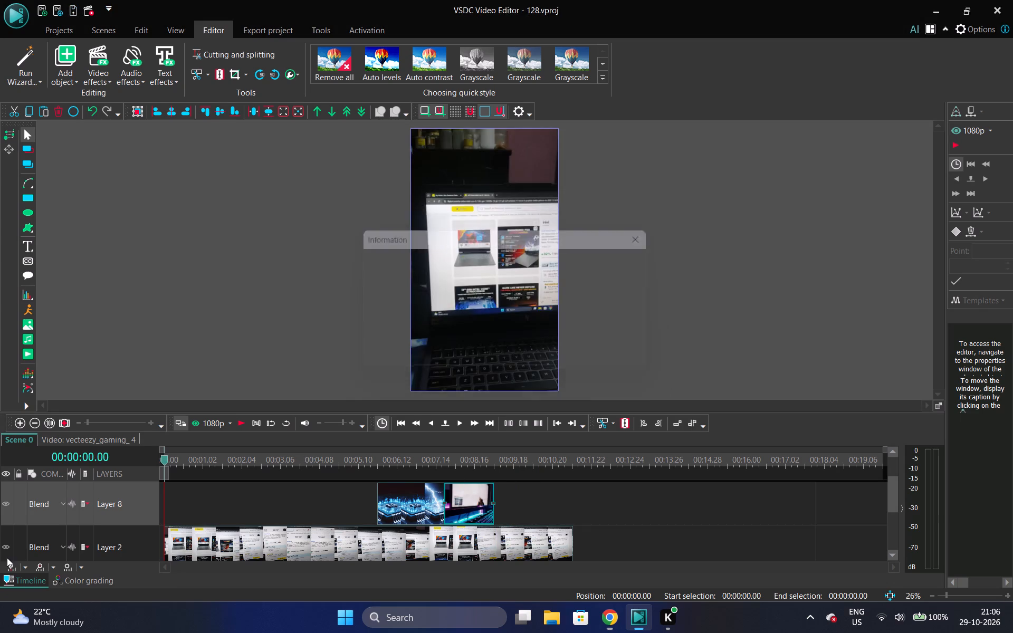
Play the short's opening seconds repeatedly to check the voice track, stopping at 00:00:03.14.
{"action": "key", "text": "space"}
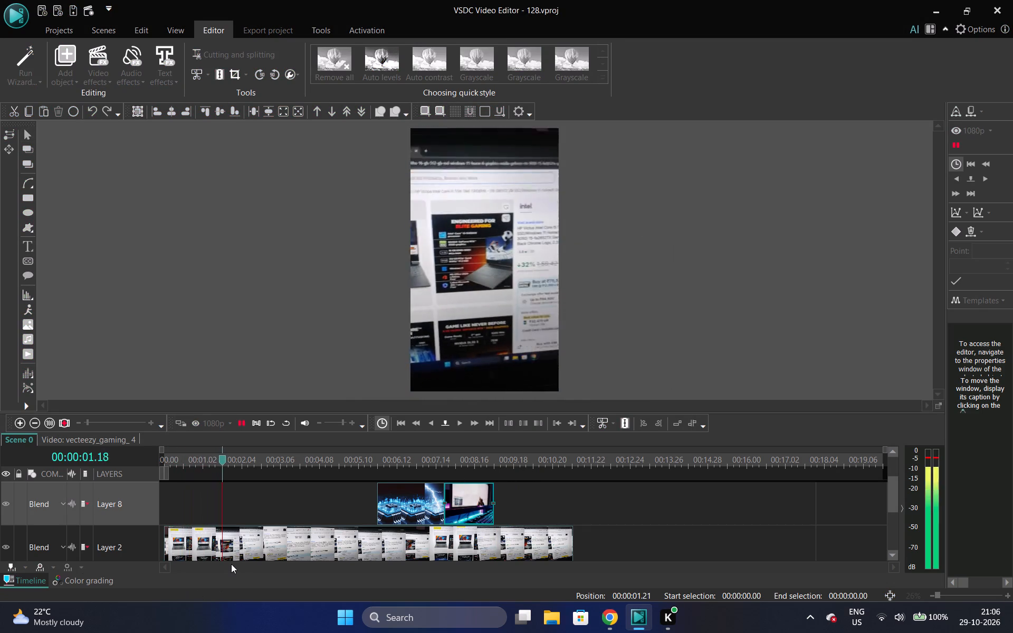
{"action": "key", "text": "space"}
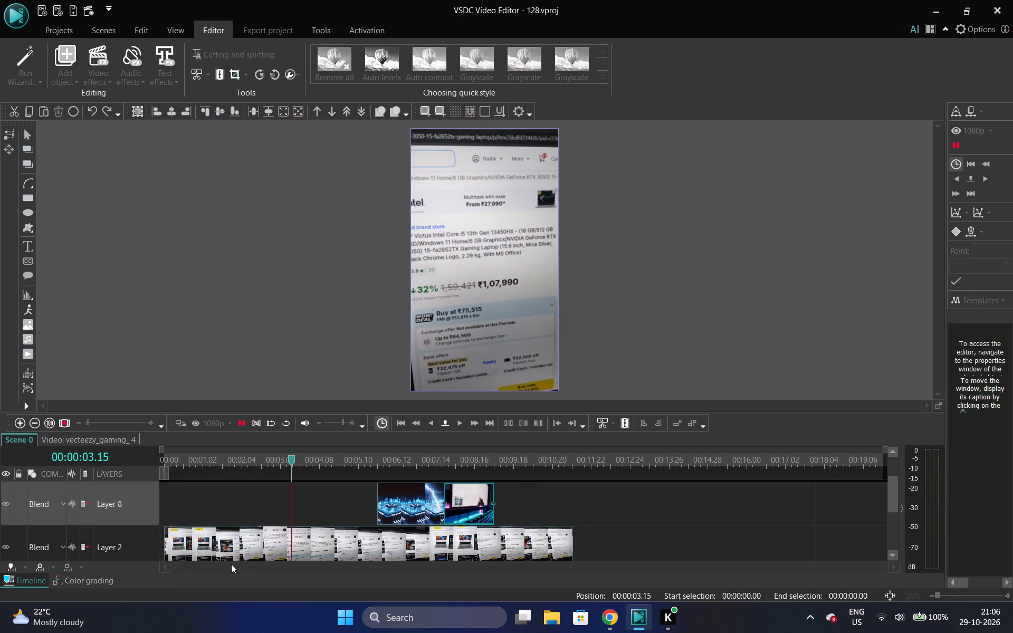
{"action": "left_click", "coordinate": [240, 459]}
{"action": "key", "text": "space"}
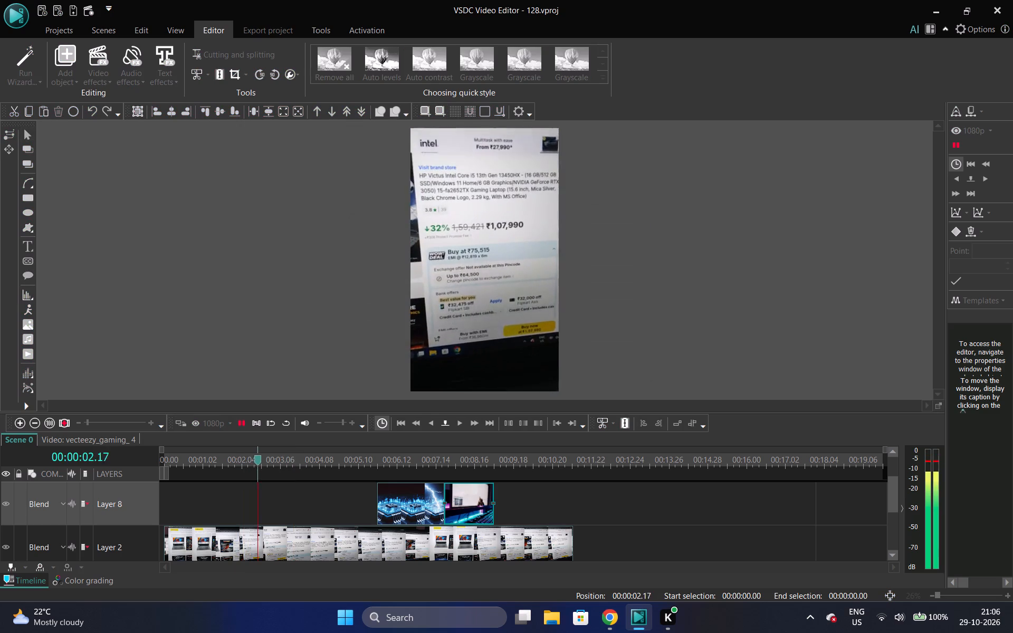
{"action": "key", "text": "space"}
{"action": "left_click", "coordinate": [207, 466]}
{"action": "key", "text": "space"}
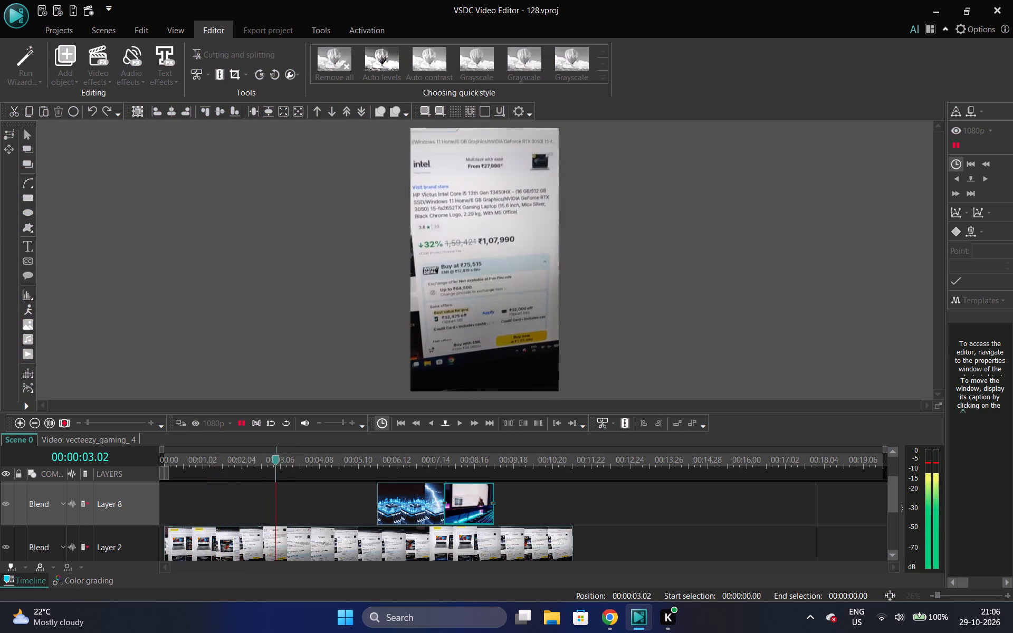
{"action": "key", "text": "space"}
Search the att req video files for mon and insert the money count clip on a new layer from the cursor at 00:00:03.14.
{"action": "left_click", "coordinate": [30, 356]}
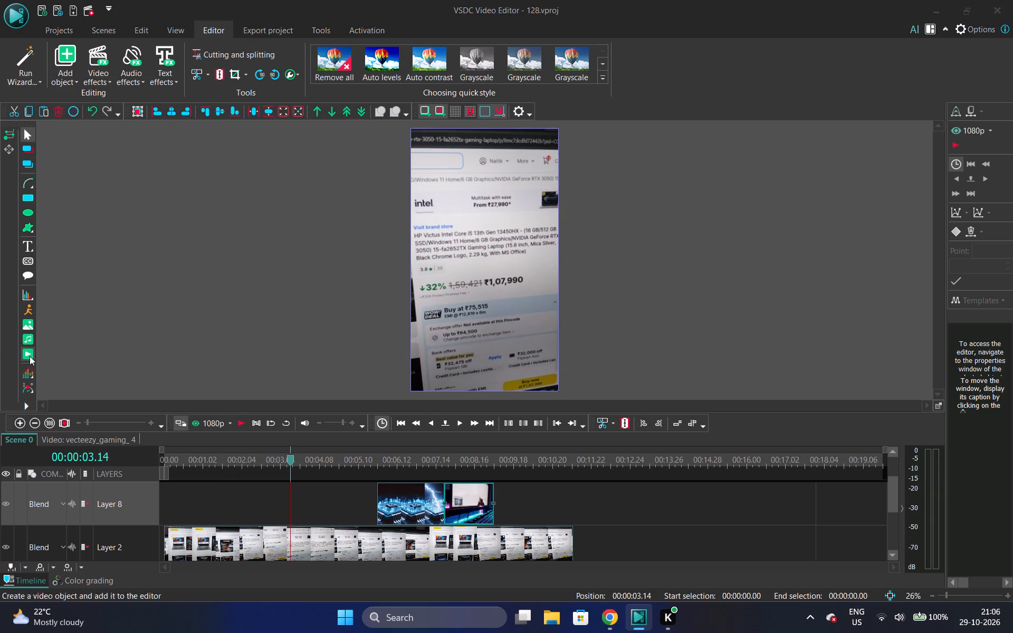
{"action": "key", "text": "BackSpace"}
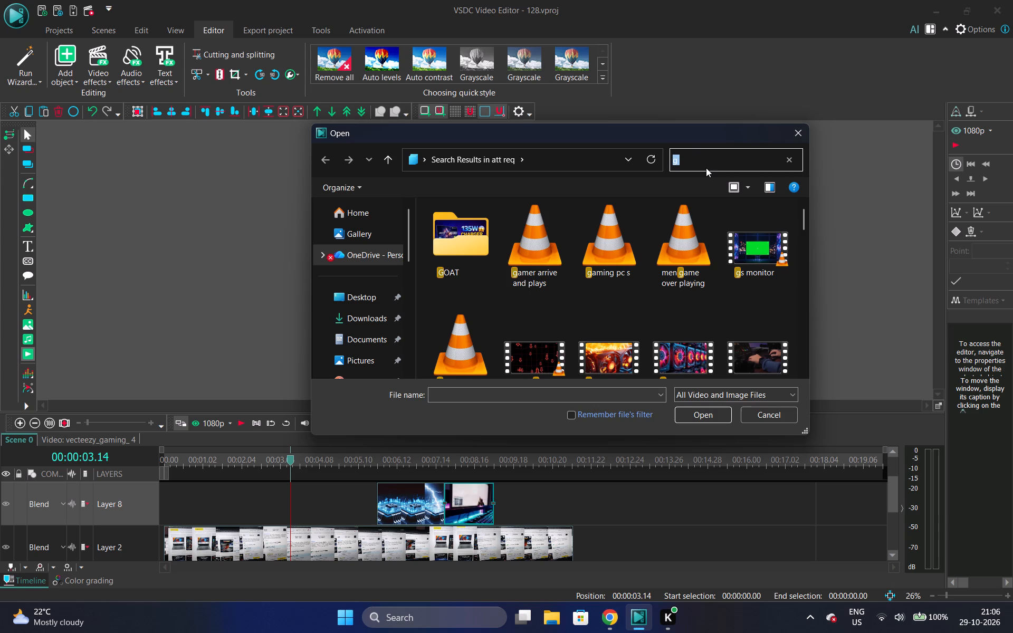
{"action": "type", "text": "mon"}
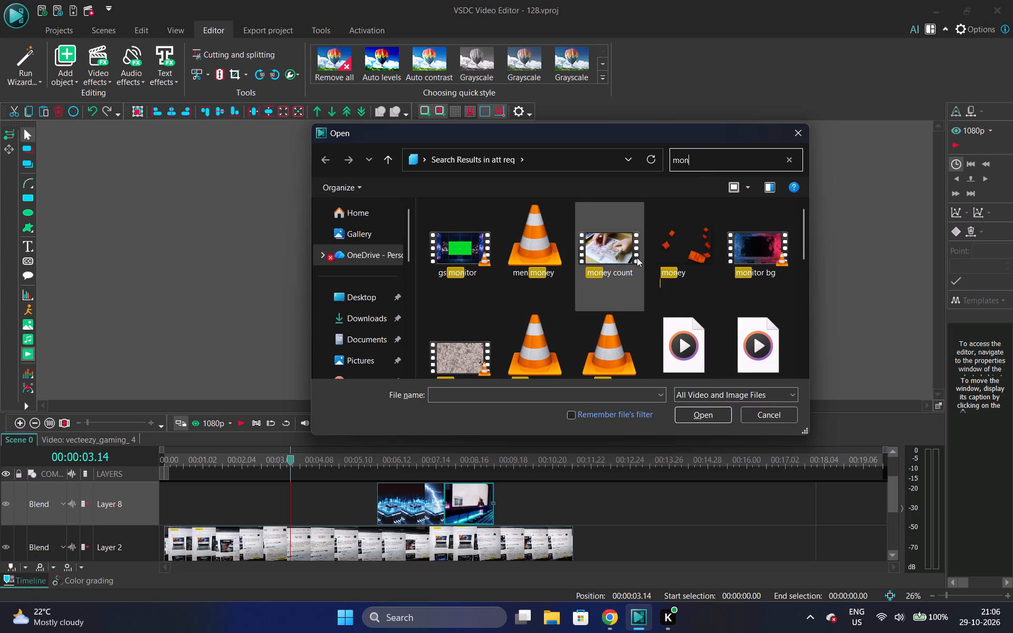
{"action": "left_click", "coordinate": [610, 253]}
{"action": "left_click", "coordinate": [703, 418]}
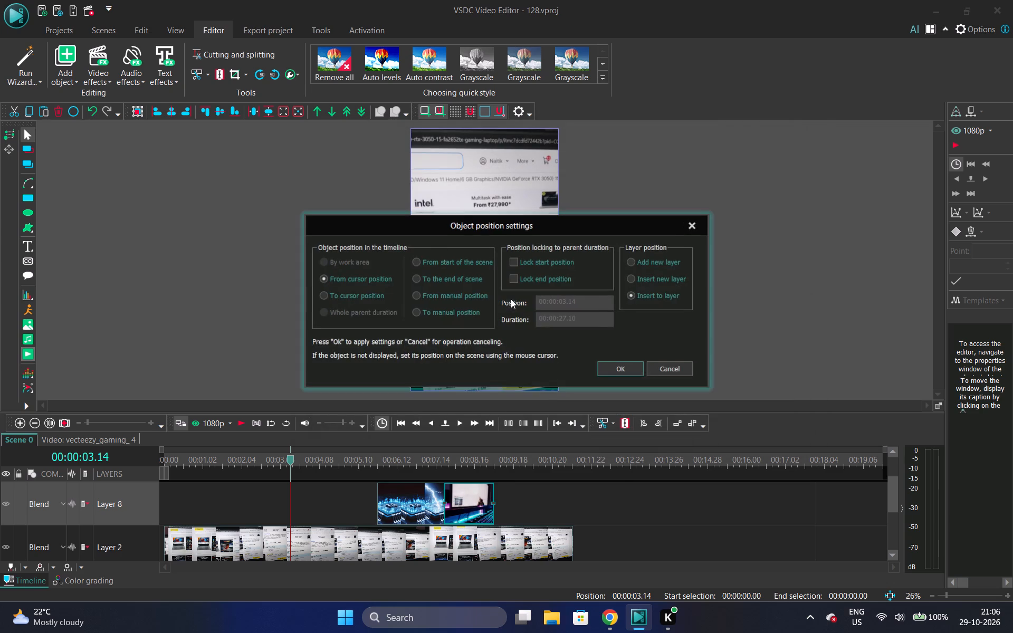
{"action": "double_click", "coordinate": [641, 284]}
{"action": "left_click", "coordinate": [641, 283]}
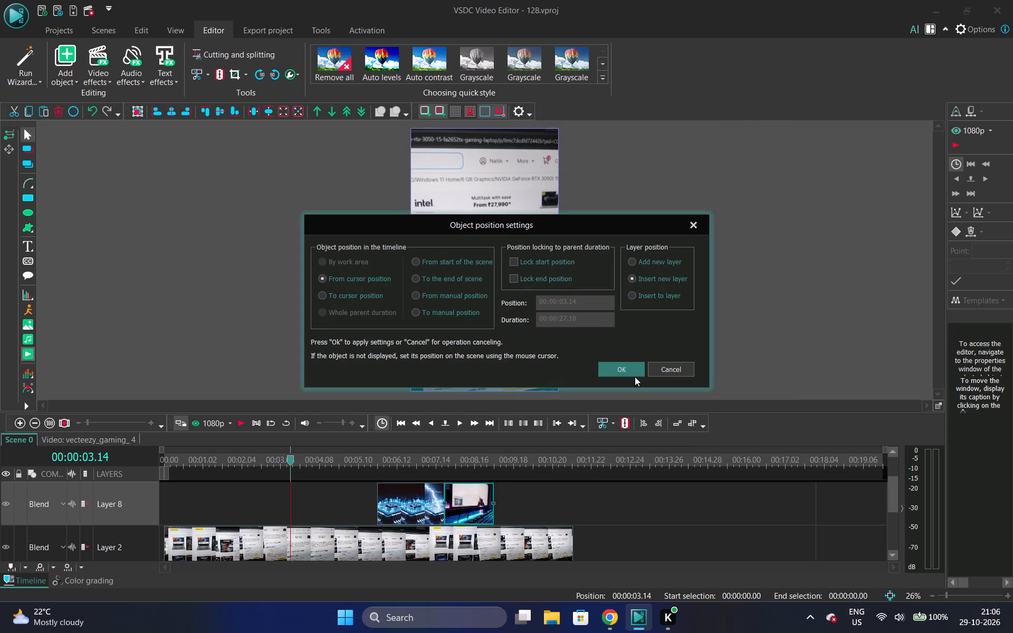
{"action": "left_click", "coordinate": [632, 369]}
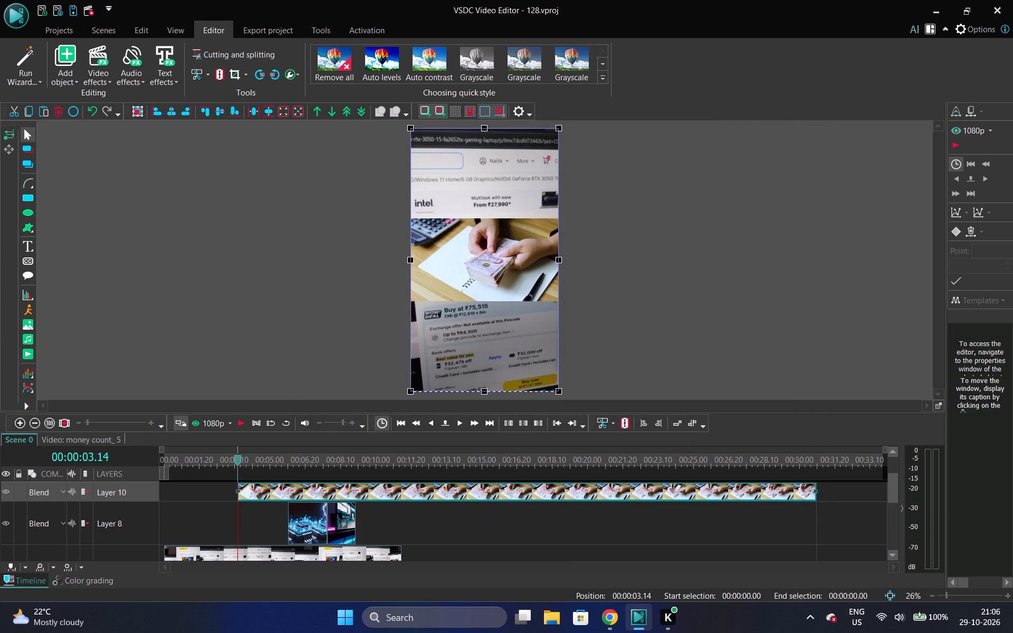
Trim the money count clip's end to a duration of about 00:00:01.17 and move the clip down onto Layer 8.
{"action": "left_click_drag", "start_coordinate": [815, 490], "coordinate": [431, 505]}
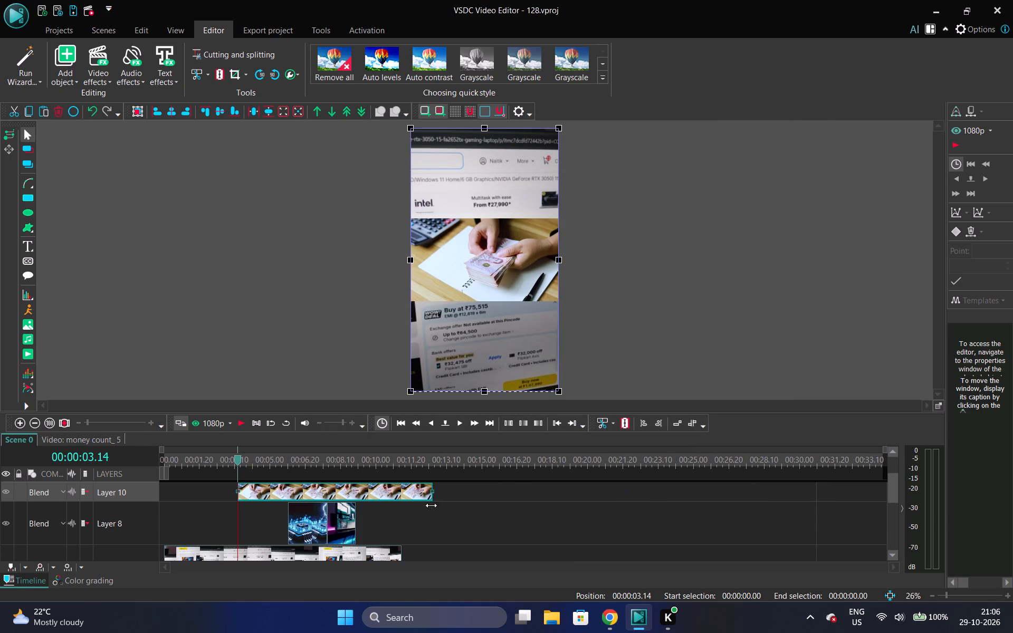
{"action": "left_click_drag", "start_coordinate": [431, 505], "coordinate": [269, 482]}
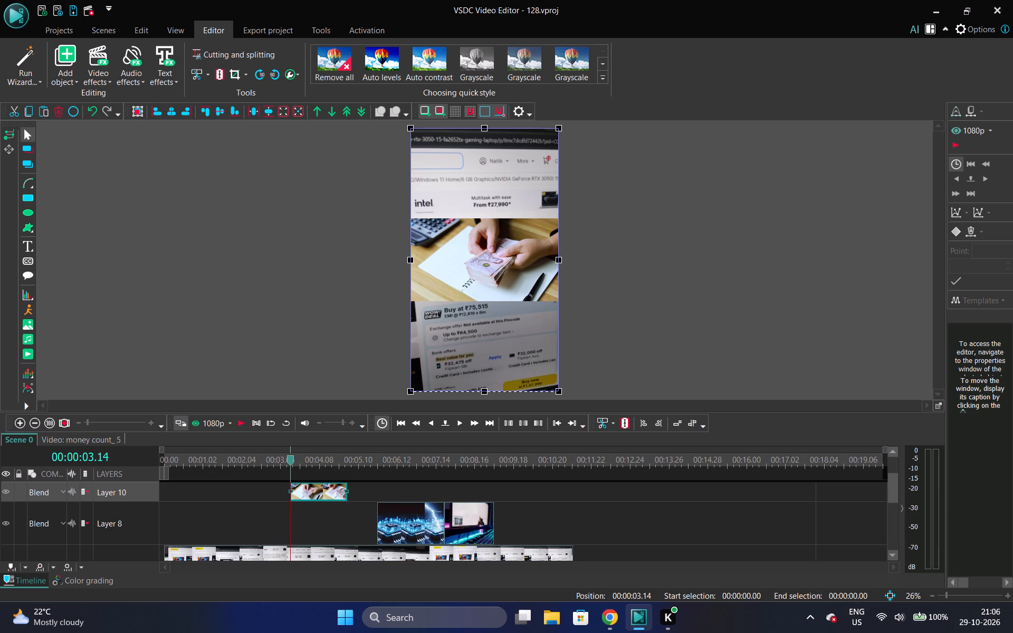
{"action": "left_click_drag", "start_coordinate": [301, 485], "coordinate": [298, 526]}
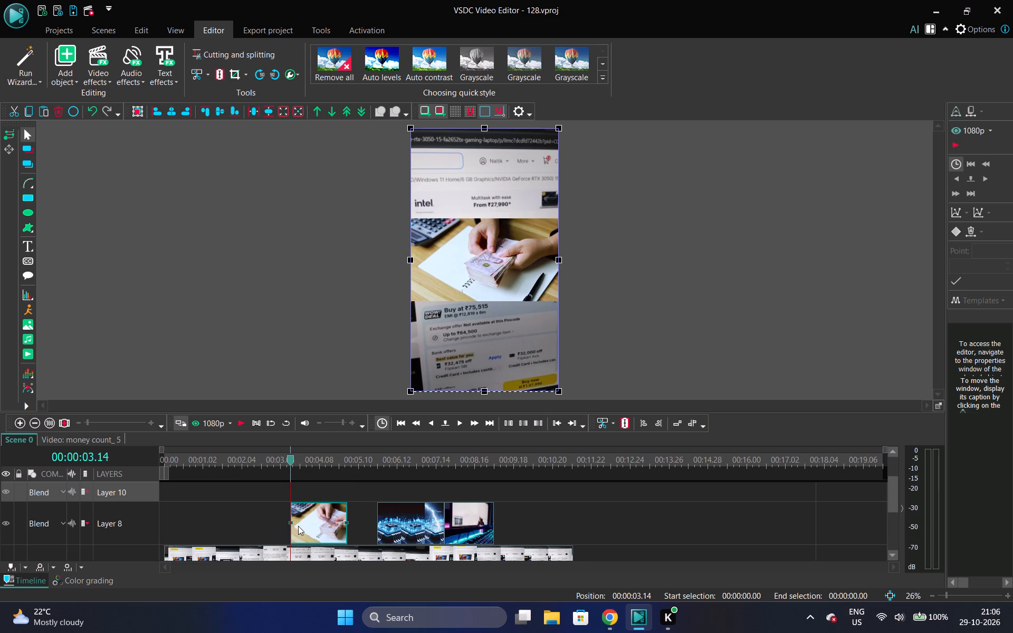
Turn on Stretch video for the money count clip, save the project and play the clip to 00:00:04.03.
{"action": "key", "text": "alt+Return"}
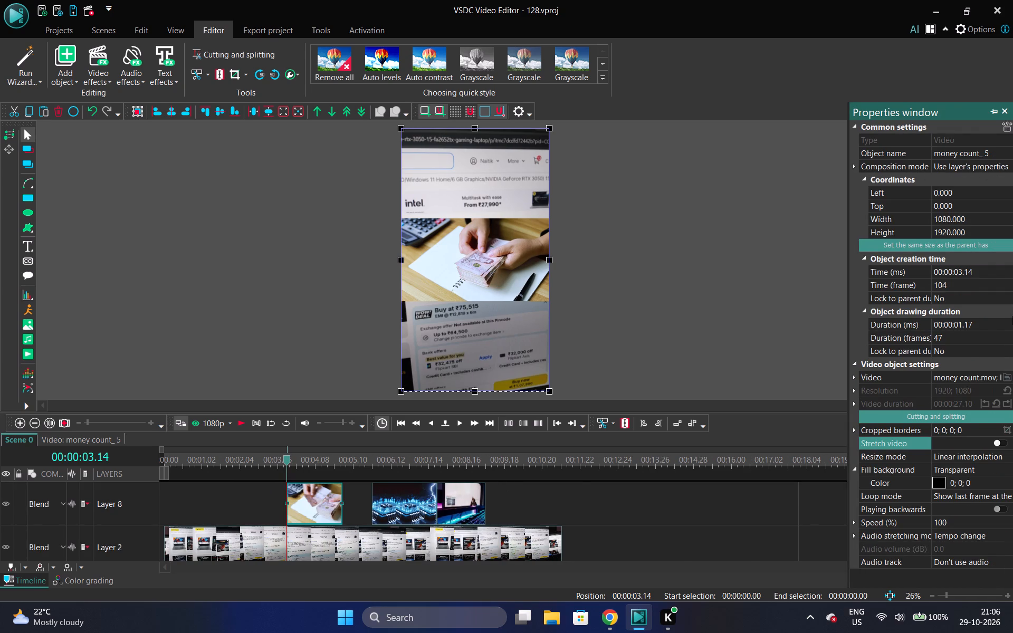
{"action": "left_click", "coordinate": [1000, 442]}
{"action": "key", "text": "ctrl+s"}
{"action": "key", "text": "space"}
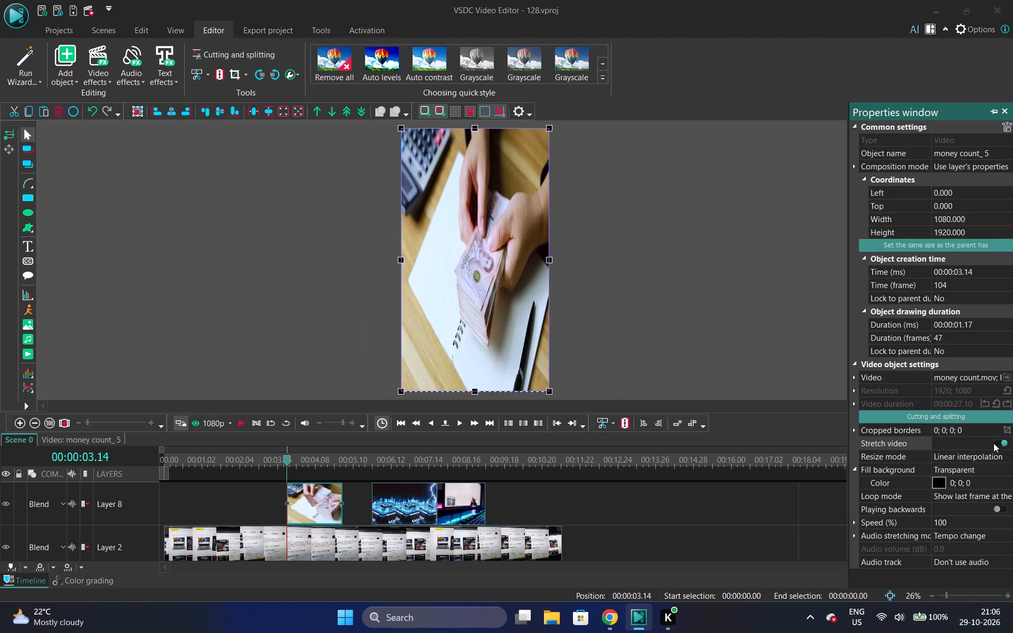
{"action": "key", "text": "space"}
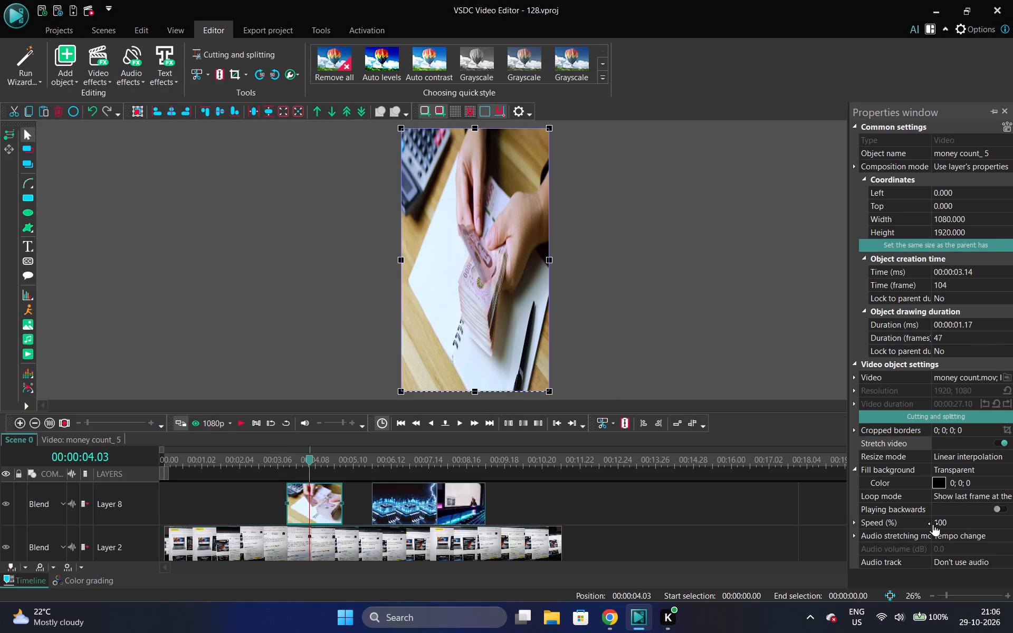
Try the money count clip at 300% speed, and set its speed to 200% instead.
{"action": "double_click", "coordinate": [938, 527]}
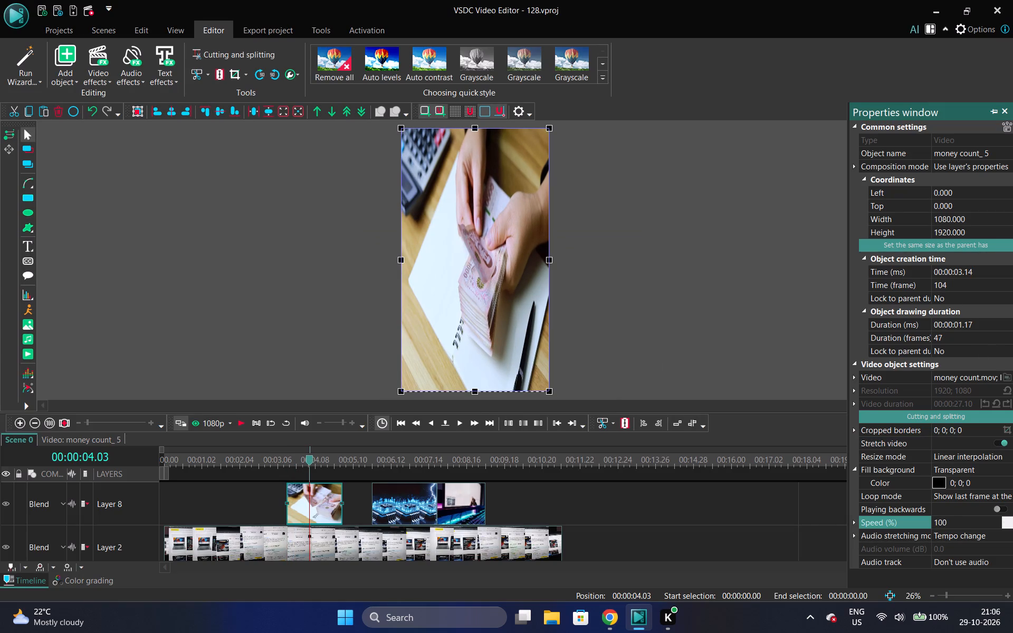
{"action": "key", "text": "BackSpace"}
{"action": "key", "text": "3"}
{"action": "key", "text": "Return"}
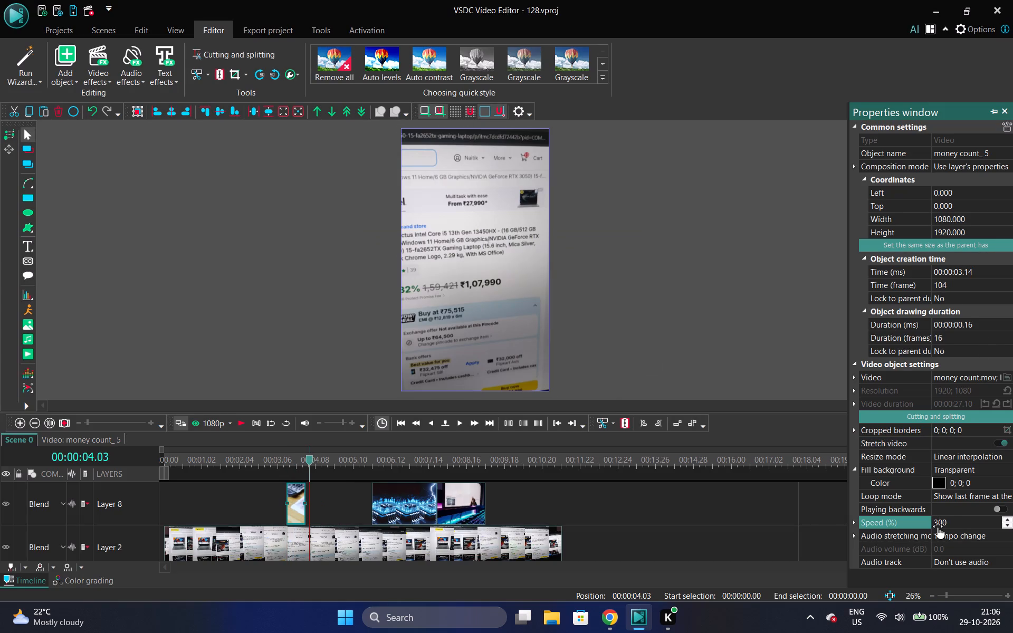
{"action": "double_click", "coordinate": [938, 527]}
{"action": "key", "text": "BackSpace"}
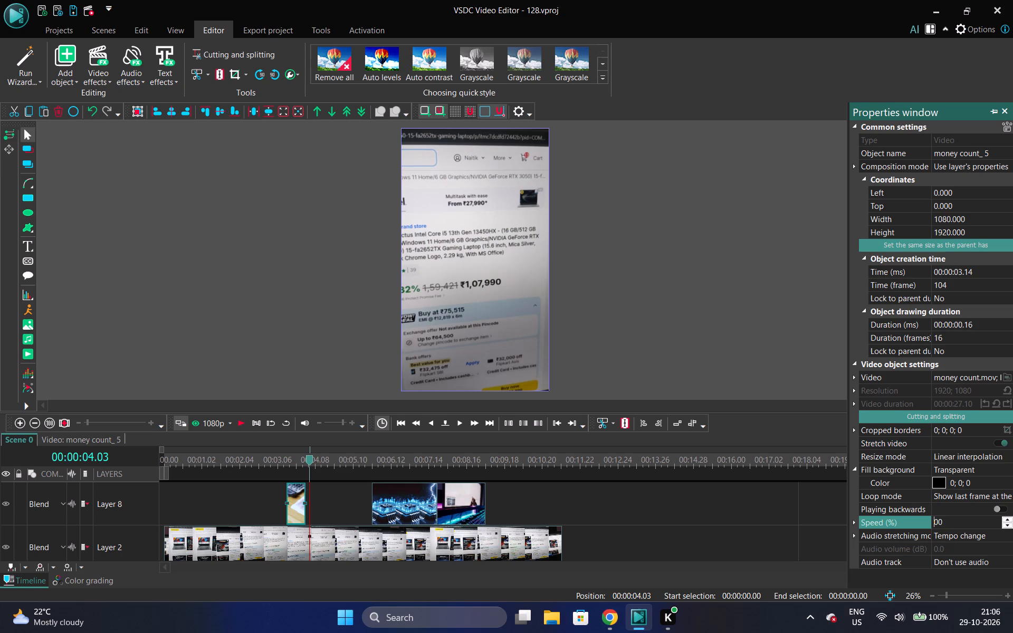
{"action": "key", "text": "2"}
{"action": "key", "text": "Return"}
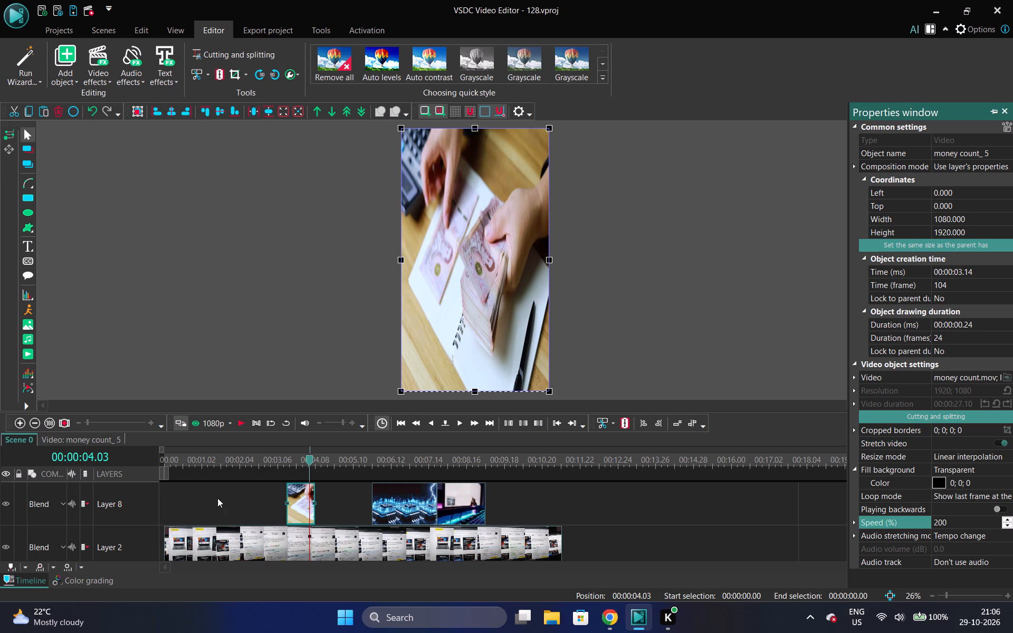
Extend the money count clip's end to a duration of about 00:00:01.04 and preview it from 00:00:03.06.
{"action": "left_click_drag", "start_coordinate": [313, 501], "coordinate": [315, 501]}
{"action": "left_click_drag", "start_coordinate": [315, 501], "coordinate": [326, 504]}
{"action": "left_click", "coordinate": [278, 456]}
{"action": "key", "text": "space"}
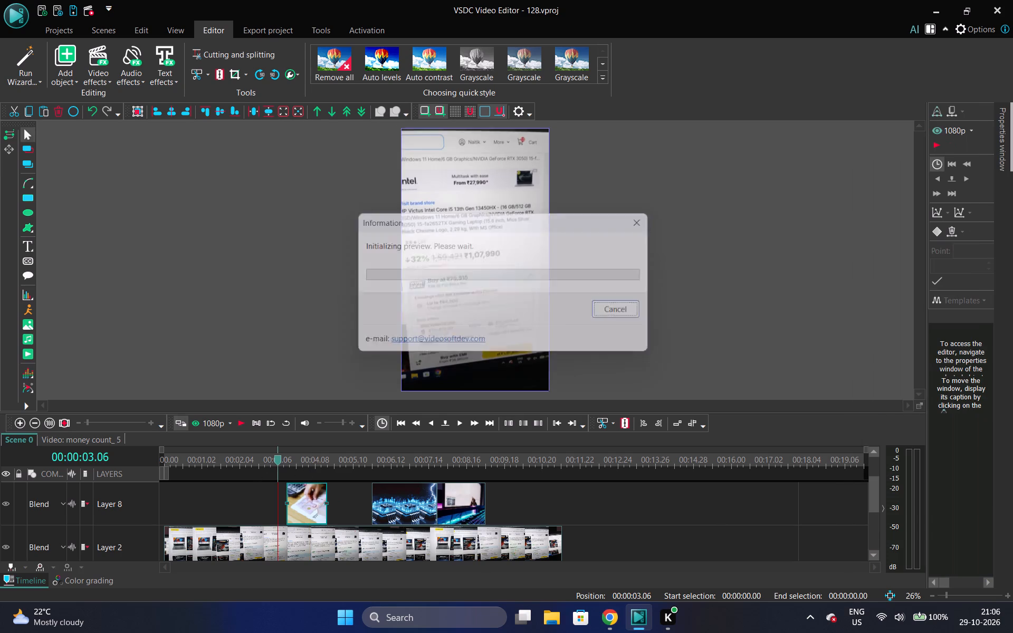
{"action": "key", "text": "space"}
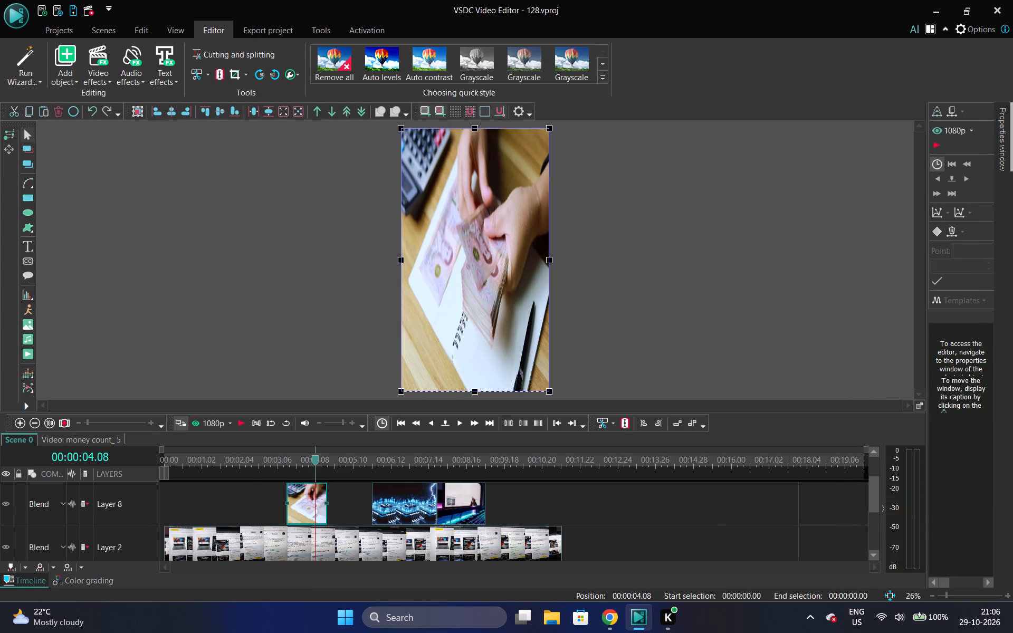
Set the money count clip's speed to 400%.
{"action": "key", "text": "alt+Return"}
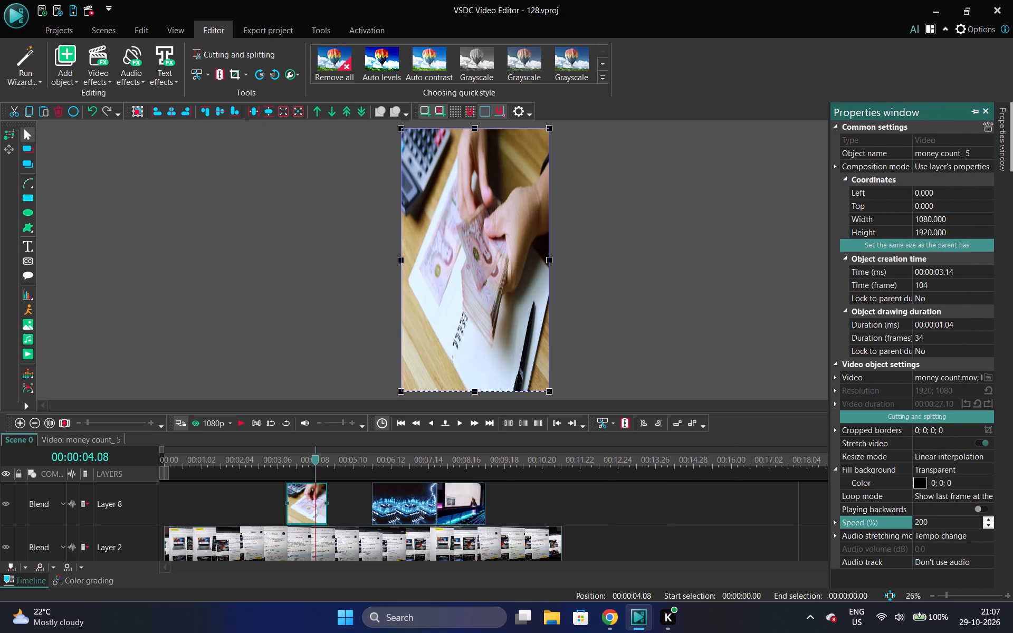
{"action": "double_click", "coordinate": [918, 523]}
{"action": "key", "text": "BackSpace"}
{"action": "key", "text": "4"}
{"action": "key", "text": "BackSpace"}
{"action": "key", "text": "4"}
{"action": "key", "text": "Return"}
Shift the money count clip along Layer 8 so it starts a little before 00:00:04.08.
{"action": "left_click_drag", "start_coordinate": [296, 502], "coordinate": [320, 505]}
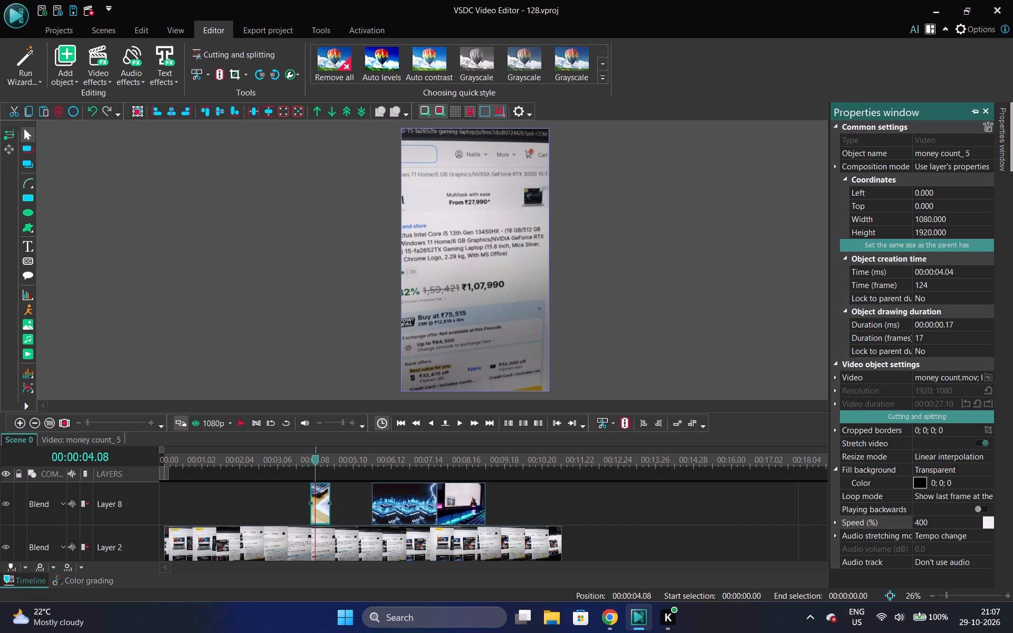
{"action": "left_click_drag", "start_coordinate": [320, 505], "coordinate": [311, 504]}
Start adding a sound object to Layer 4 at the timeline start and open the bgm folder's no attribution required subfolder on drive H.
{"action": "left_click_drag", "start_coordinate": [229, 467], "coordinate": [108, 484]}
{"action": "left_click", "coordinate": [158, 456]}
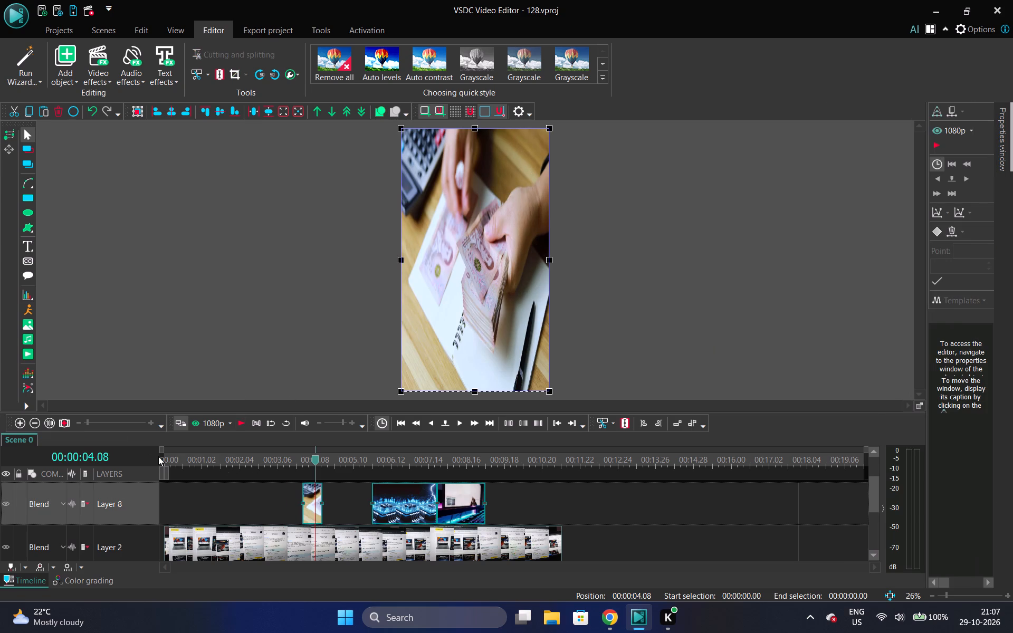
{"action": "double_click", "coordinate": [158, 456]}
{"action": "left_click_drag", "start_coordinate": [876, 500], "coordinate": [875, 533]}
{"action": "left_click", "coordinate": [112, 516]}
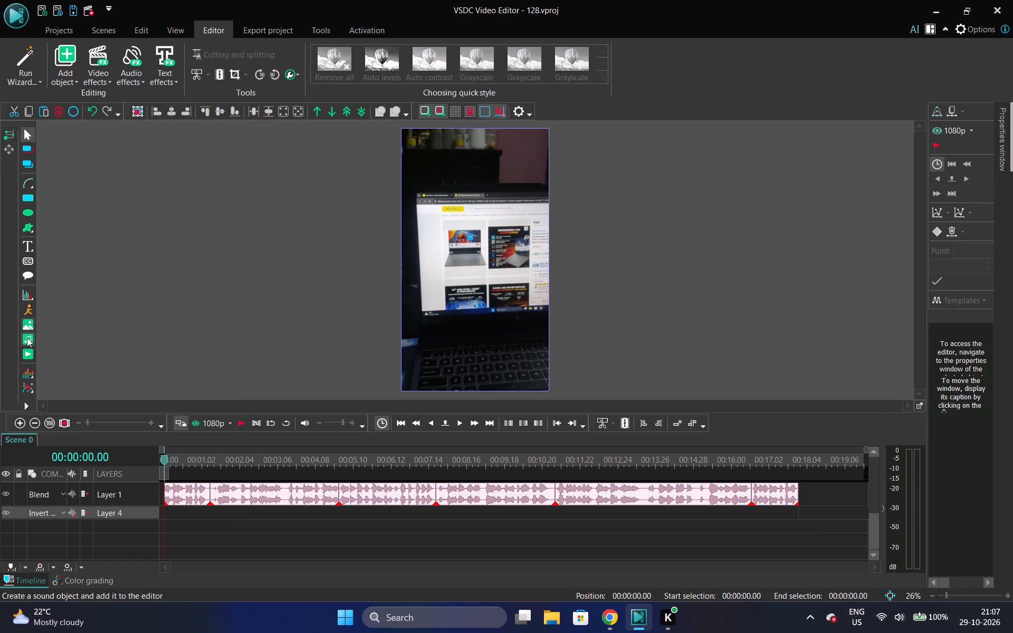
{"action": "left_click", "coordinate": [27, 338]}
{"action": "left_click_drag", "start_coordinate": [406, 239], "coordinate": [432, 418]}
{"action": "left_click_drag", "start_coordinate": [412, 235], "coordinate": [409, 316]}
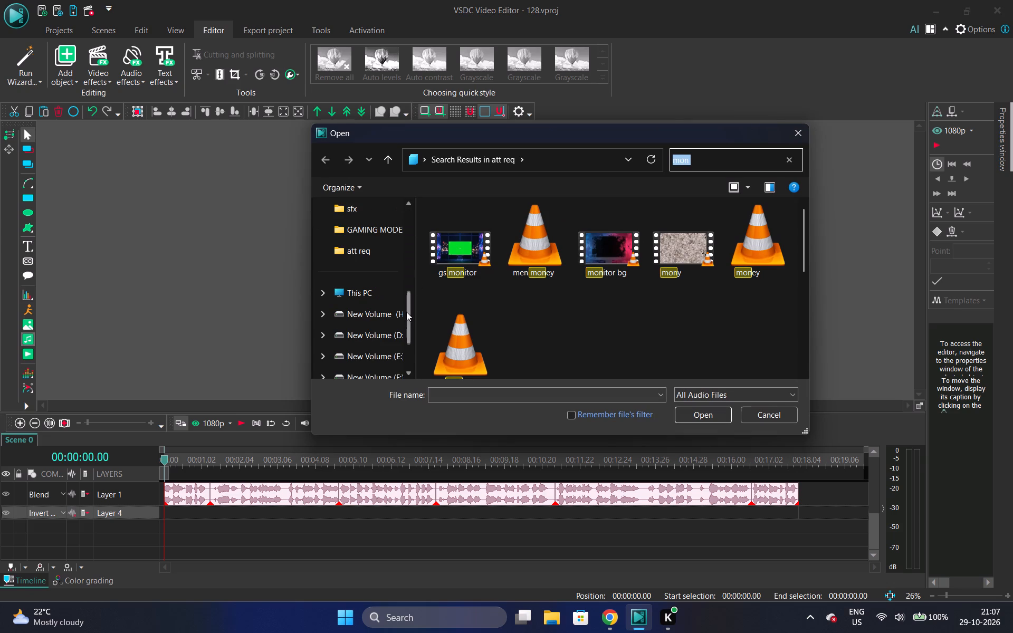
{"action": "left_click", "coordinate": [406, 312]}
{"action": "left_click_drag", "start_coordinate": [406, 312], "coordinate": [415, 344]}
{"action": "left_click", "coordinate": [378, 300]}
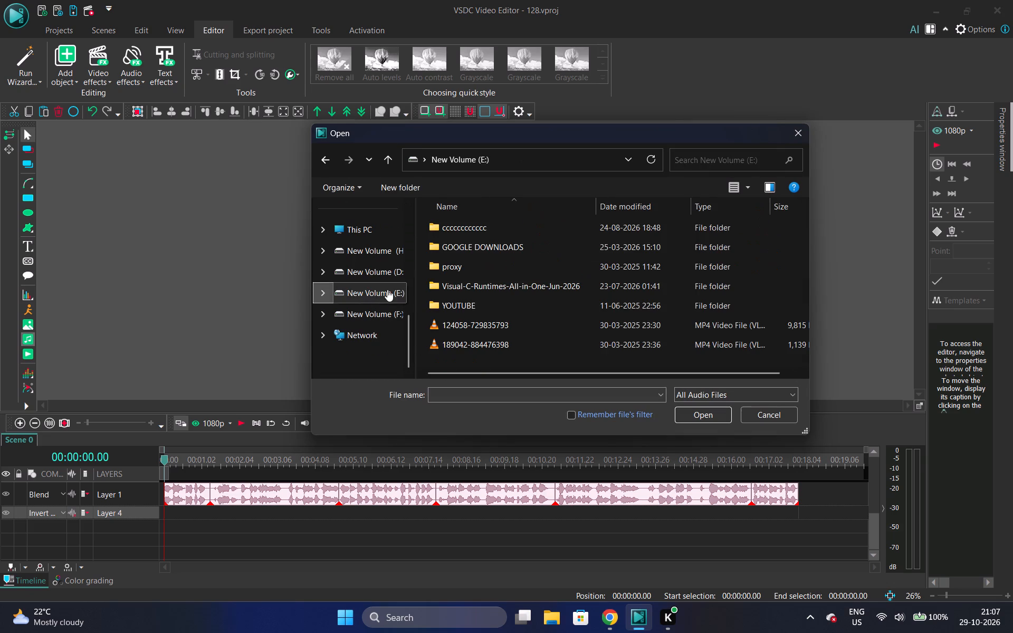
{"action": "left_click", "coordinate": [373, 230]}
{"action": "double_click", "coordinate": [658, 308]}
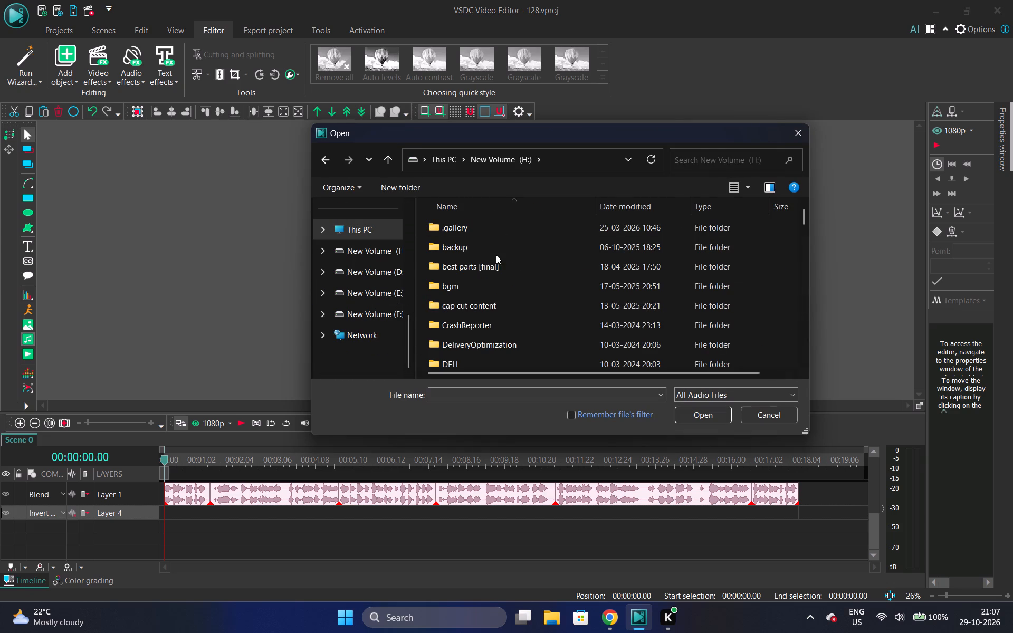
{"action": "double_click", "coordinate": [495, 280]}
{"action": "double_click", "coordinate": [472, 248]}
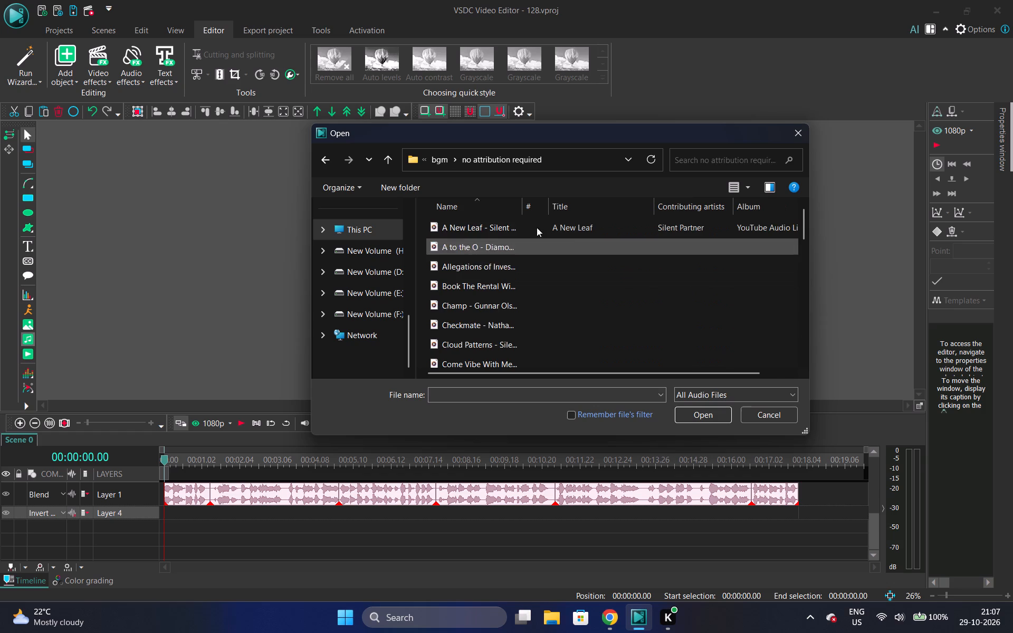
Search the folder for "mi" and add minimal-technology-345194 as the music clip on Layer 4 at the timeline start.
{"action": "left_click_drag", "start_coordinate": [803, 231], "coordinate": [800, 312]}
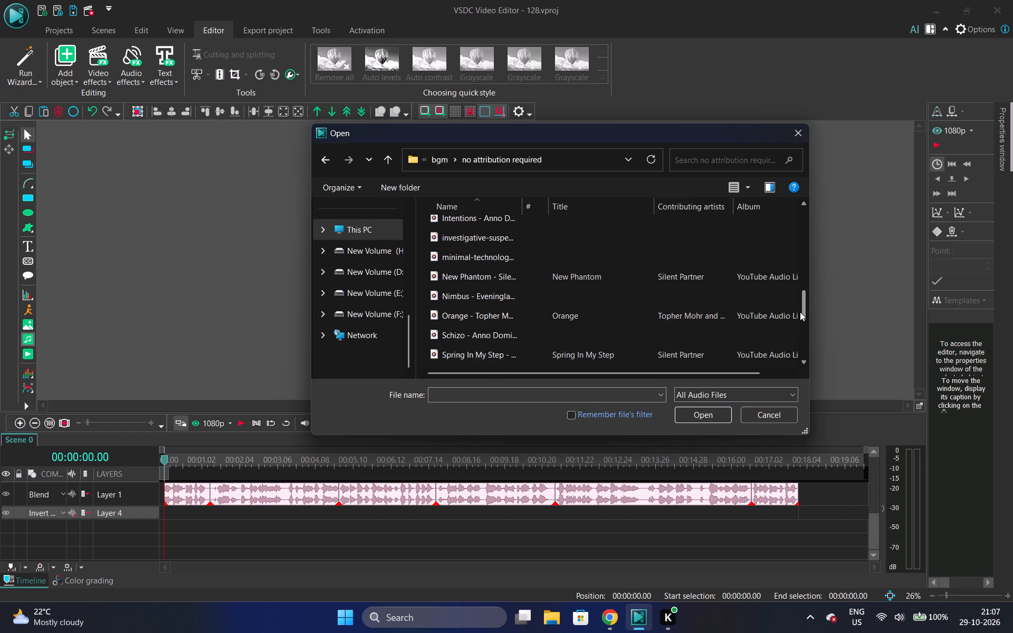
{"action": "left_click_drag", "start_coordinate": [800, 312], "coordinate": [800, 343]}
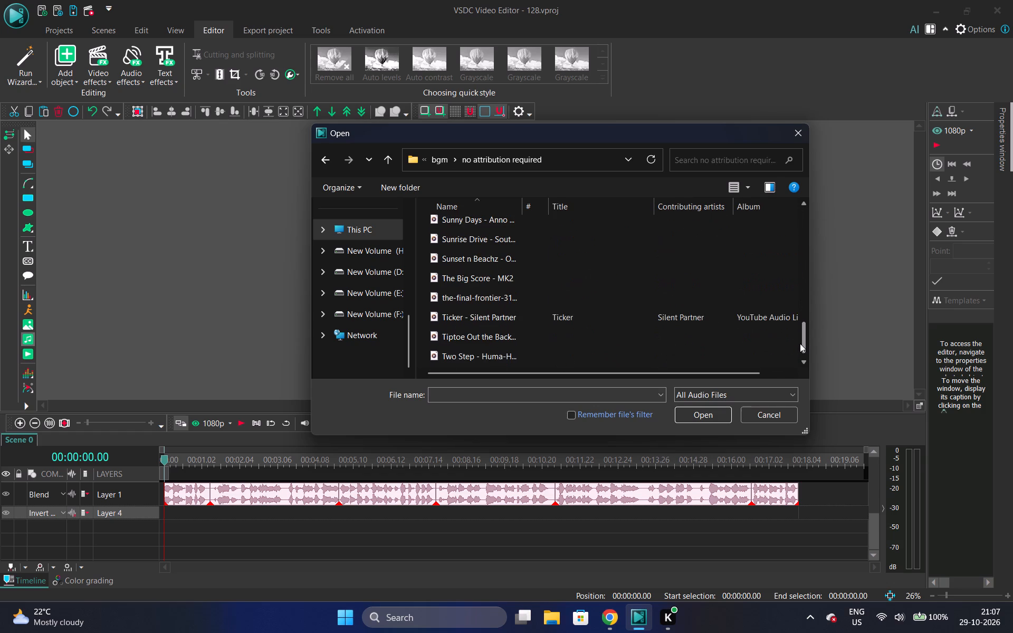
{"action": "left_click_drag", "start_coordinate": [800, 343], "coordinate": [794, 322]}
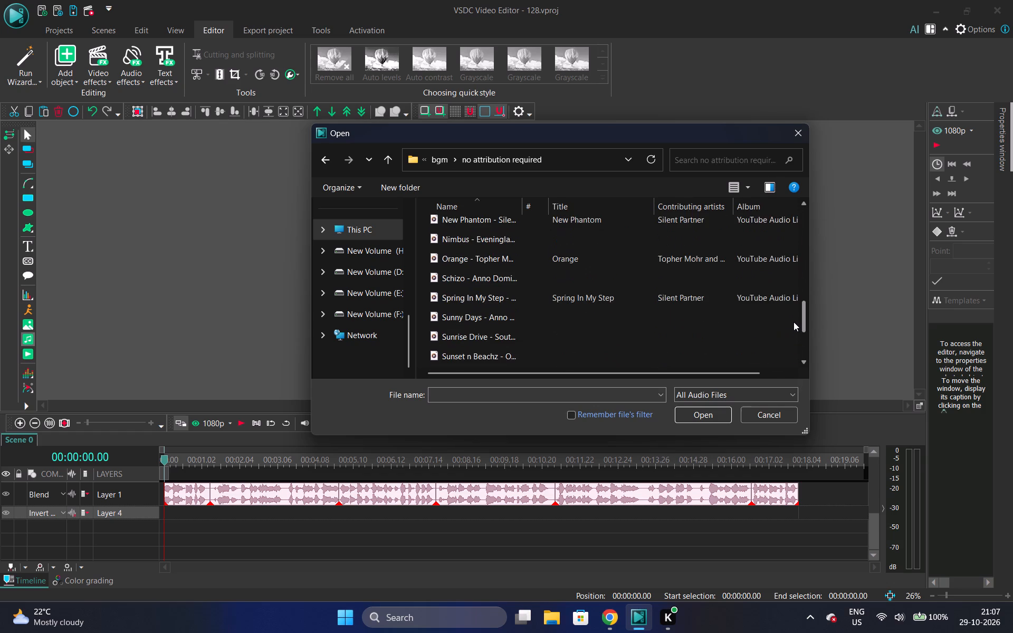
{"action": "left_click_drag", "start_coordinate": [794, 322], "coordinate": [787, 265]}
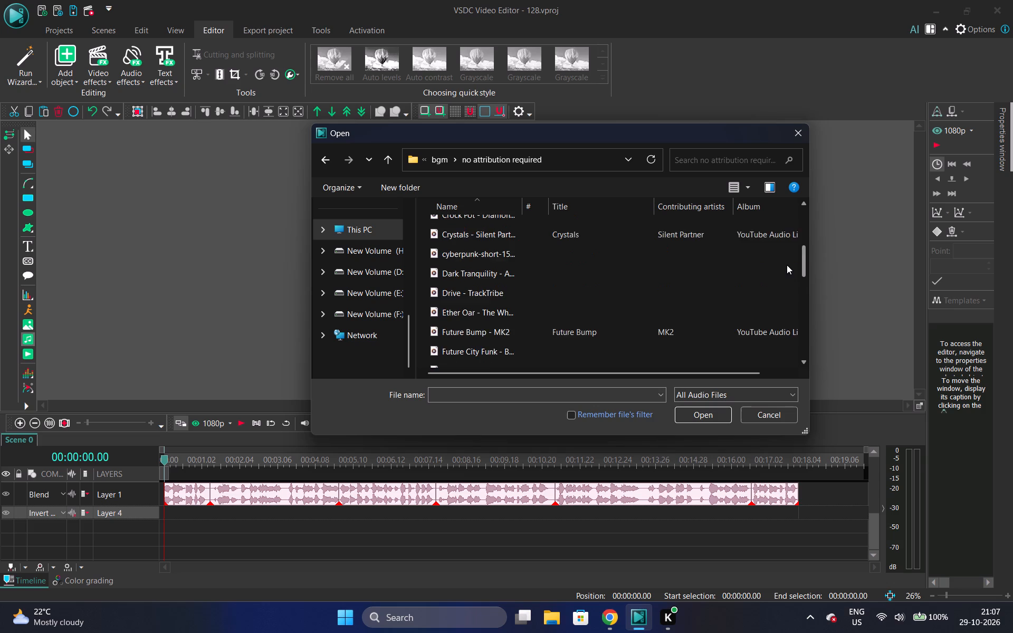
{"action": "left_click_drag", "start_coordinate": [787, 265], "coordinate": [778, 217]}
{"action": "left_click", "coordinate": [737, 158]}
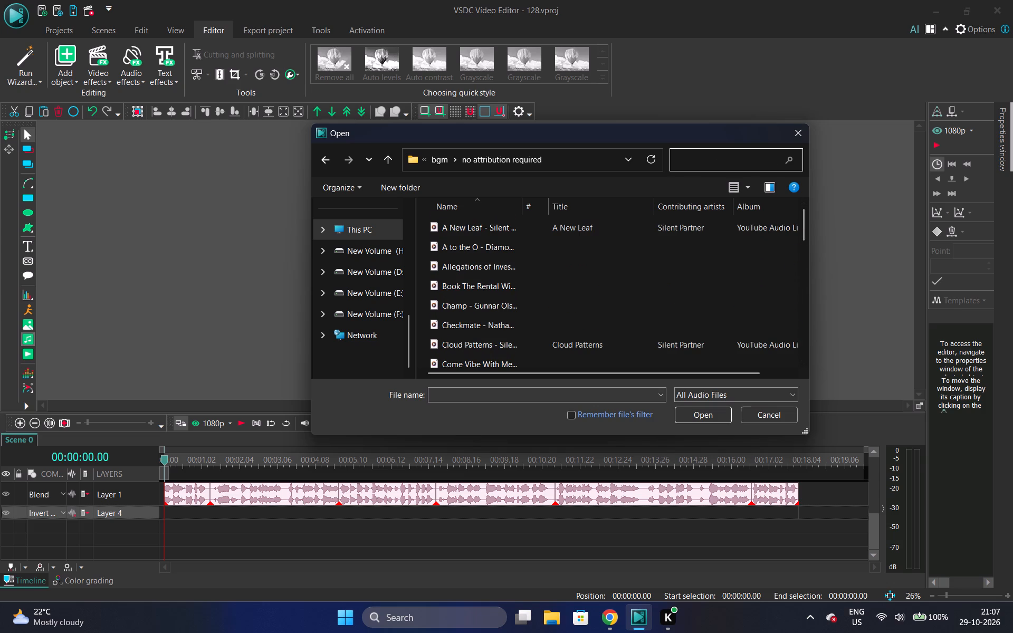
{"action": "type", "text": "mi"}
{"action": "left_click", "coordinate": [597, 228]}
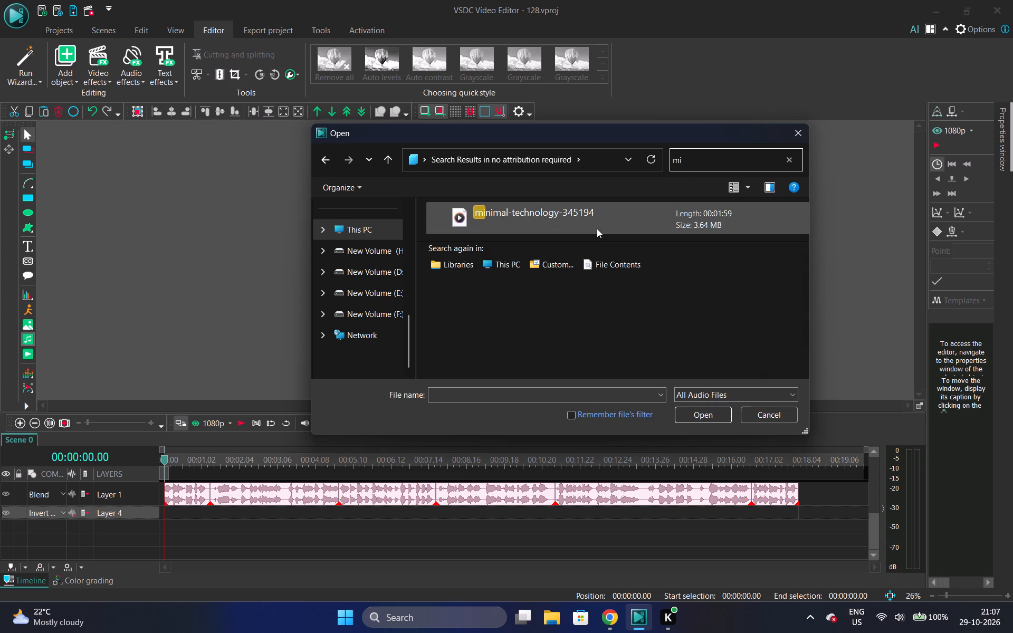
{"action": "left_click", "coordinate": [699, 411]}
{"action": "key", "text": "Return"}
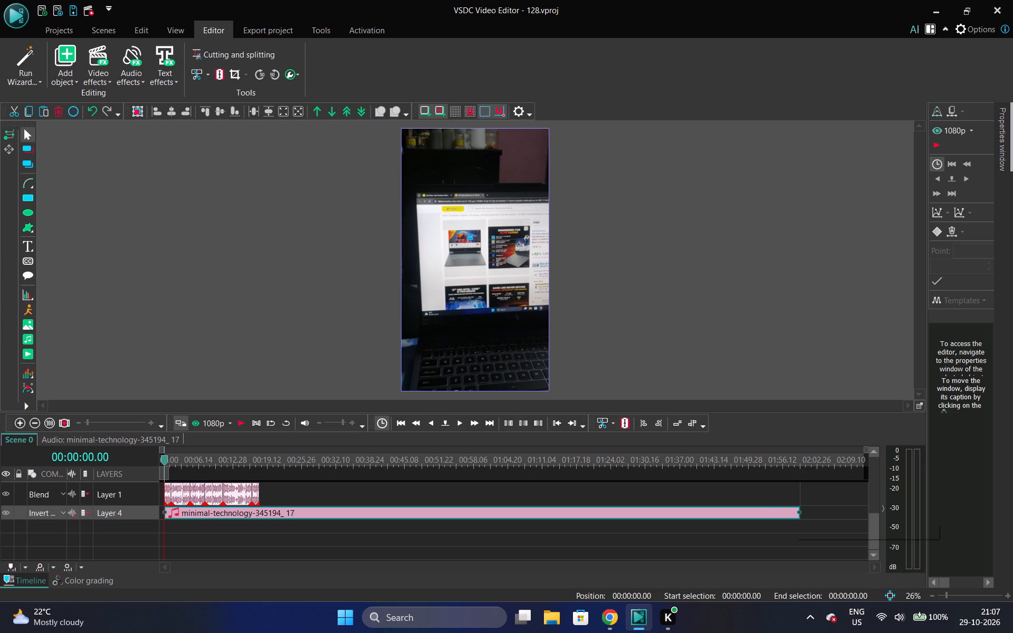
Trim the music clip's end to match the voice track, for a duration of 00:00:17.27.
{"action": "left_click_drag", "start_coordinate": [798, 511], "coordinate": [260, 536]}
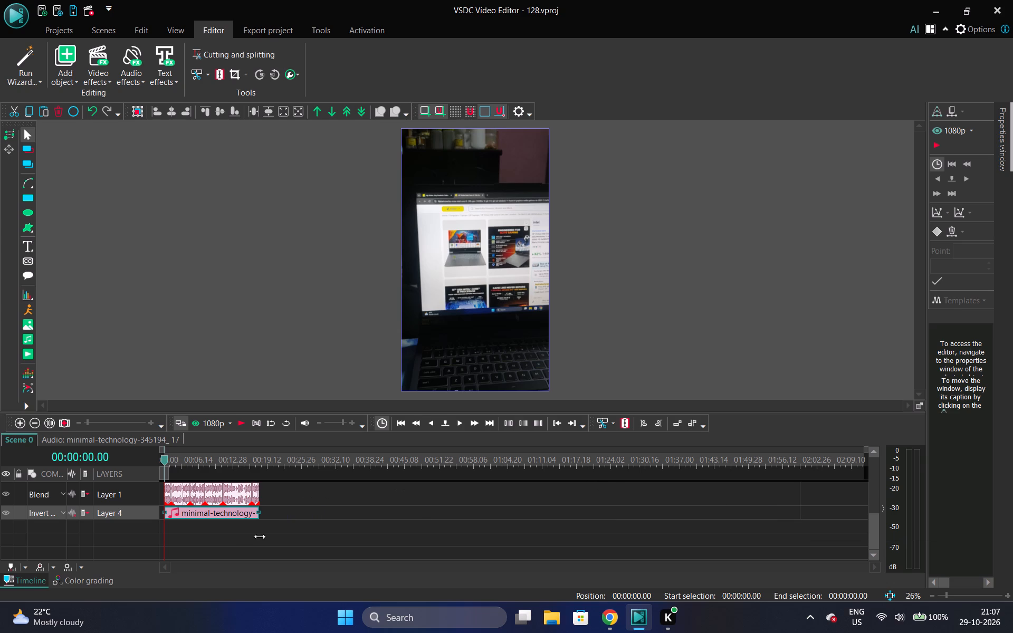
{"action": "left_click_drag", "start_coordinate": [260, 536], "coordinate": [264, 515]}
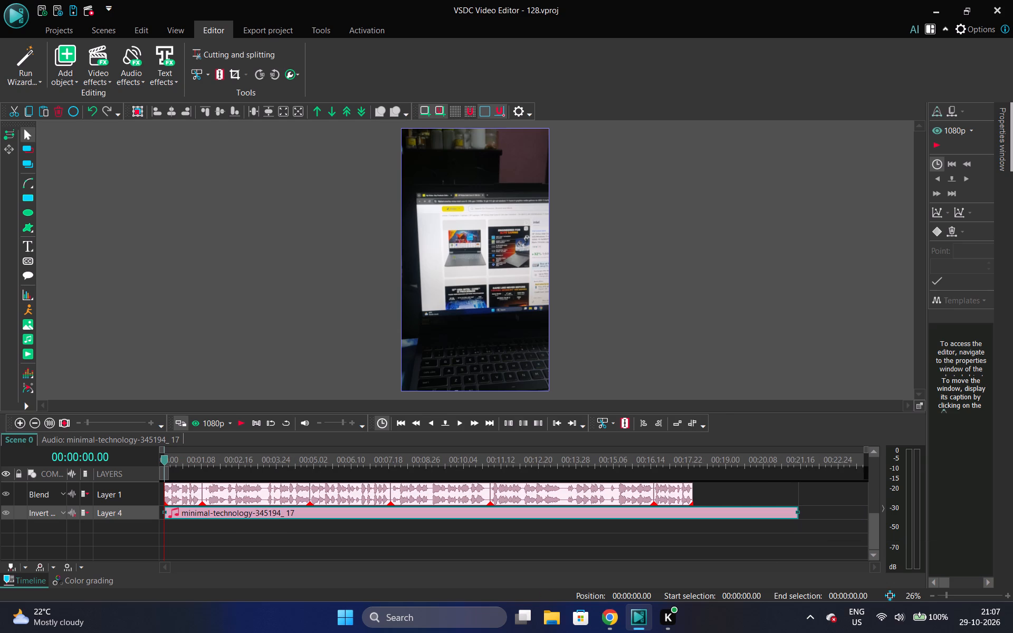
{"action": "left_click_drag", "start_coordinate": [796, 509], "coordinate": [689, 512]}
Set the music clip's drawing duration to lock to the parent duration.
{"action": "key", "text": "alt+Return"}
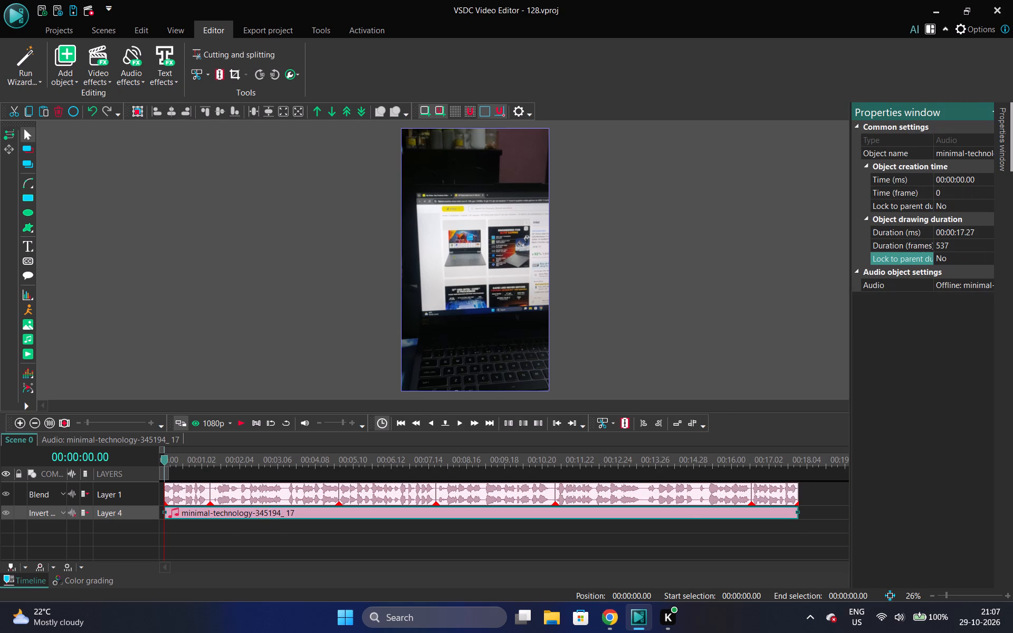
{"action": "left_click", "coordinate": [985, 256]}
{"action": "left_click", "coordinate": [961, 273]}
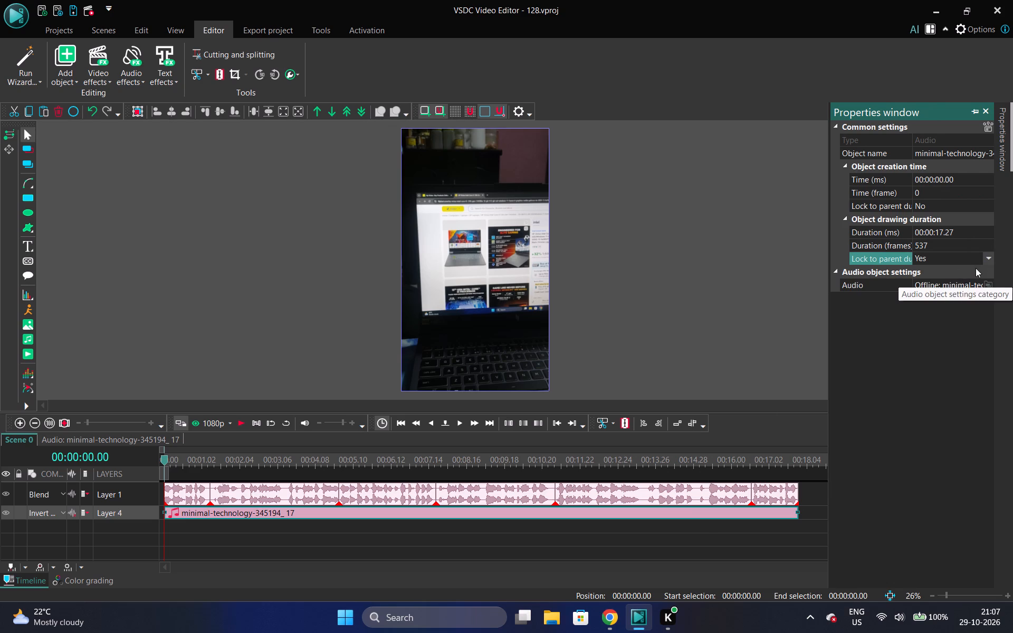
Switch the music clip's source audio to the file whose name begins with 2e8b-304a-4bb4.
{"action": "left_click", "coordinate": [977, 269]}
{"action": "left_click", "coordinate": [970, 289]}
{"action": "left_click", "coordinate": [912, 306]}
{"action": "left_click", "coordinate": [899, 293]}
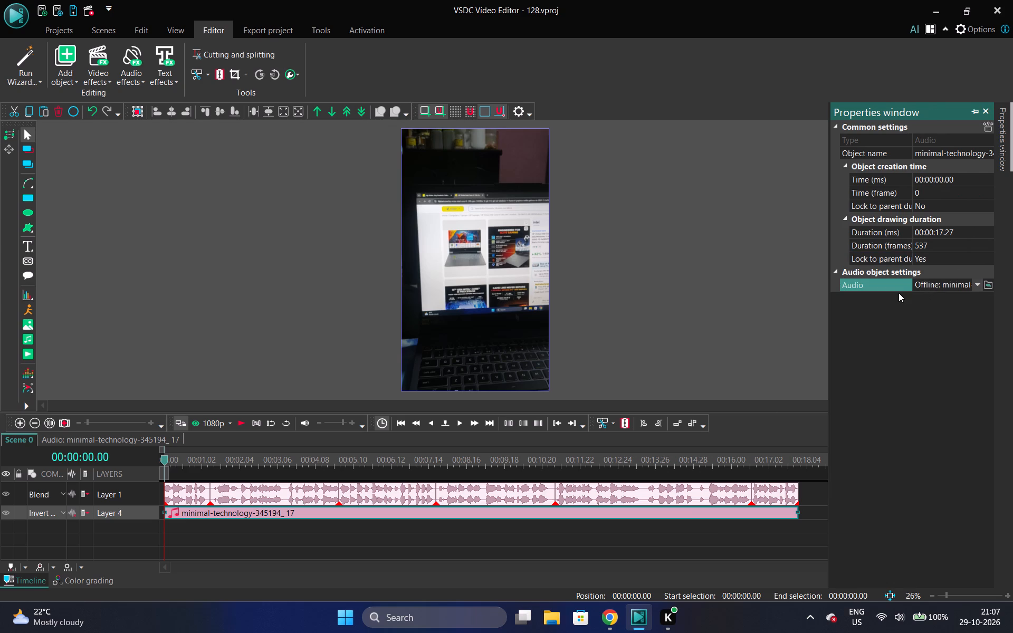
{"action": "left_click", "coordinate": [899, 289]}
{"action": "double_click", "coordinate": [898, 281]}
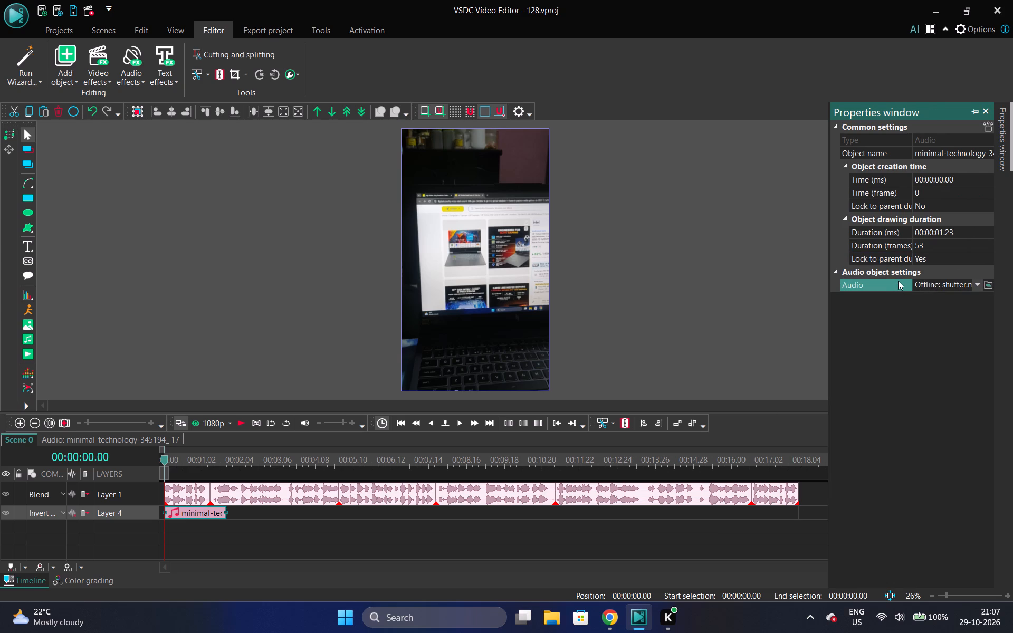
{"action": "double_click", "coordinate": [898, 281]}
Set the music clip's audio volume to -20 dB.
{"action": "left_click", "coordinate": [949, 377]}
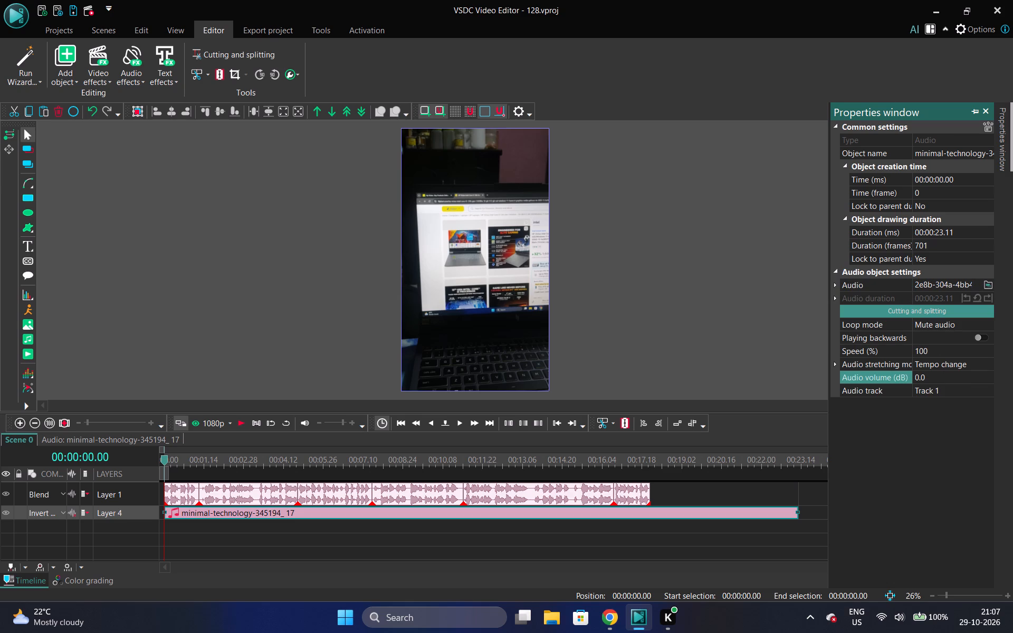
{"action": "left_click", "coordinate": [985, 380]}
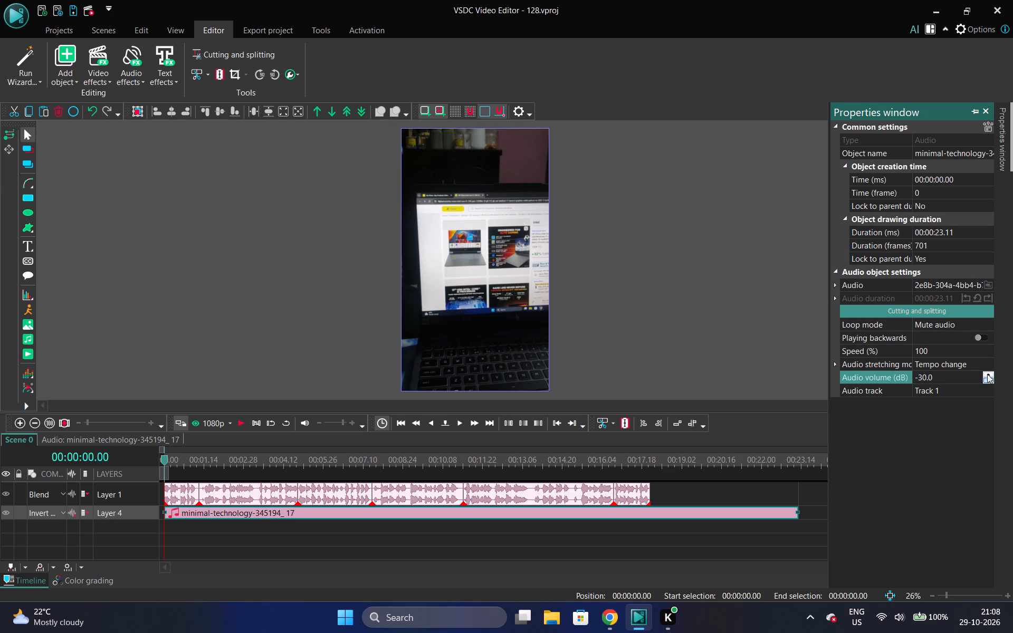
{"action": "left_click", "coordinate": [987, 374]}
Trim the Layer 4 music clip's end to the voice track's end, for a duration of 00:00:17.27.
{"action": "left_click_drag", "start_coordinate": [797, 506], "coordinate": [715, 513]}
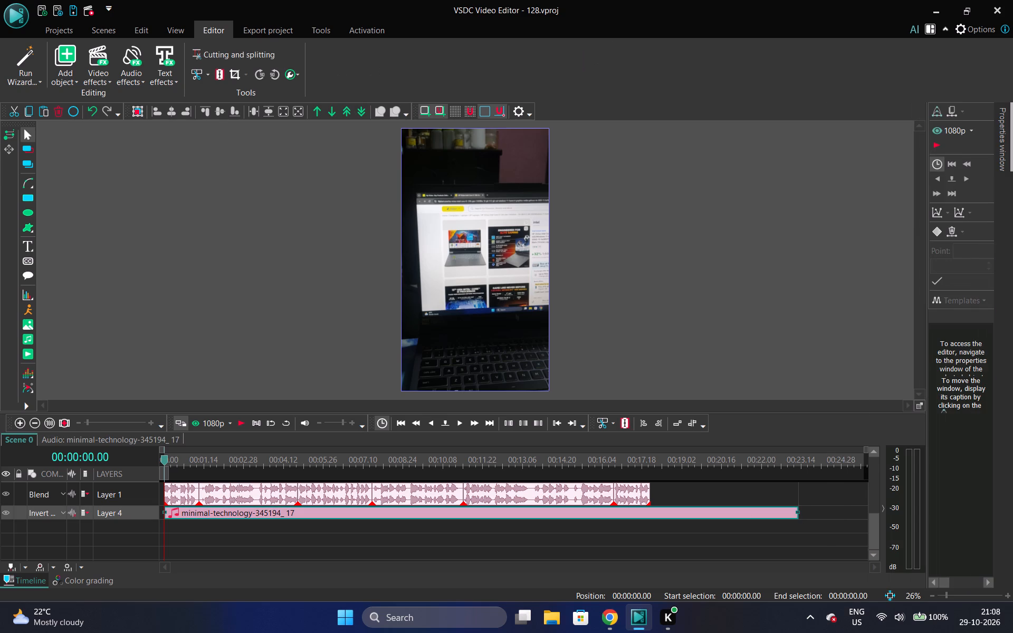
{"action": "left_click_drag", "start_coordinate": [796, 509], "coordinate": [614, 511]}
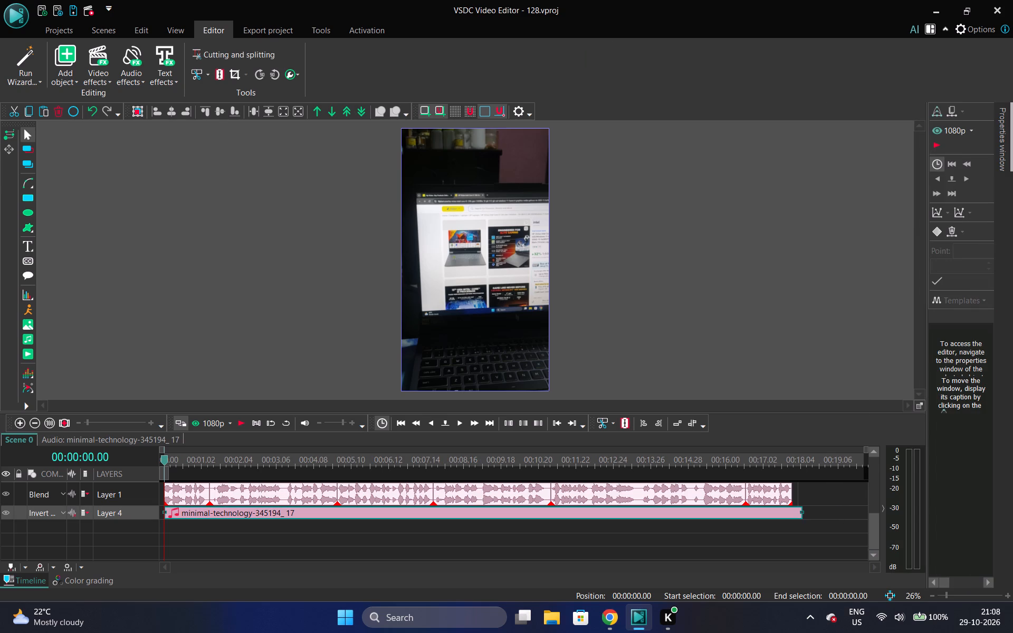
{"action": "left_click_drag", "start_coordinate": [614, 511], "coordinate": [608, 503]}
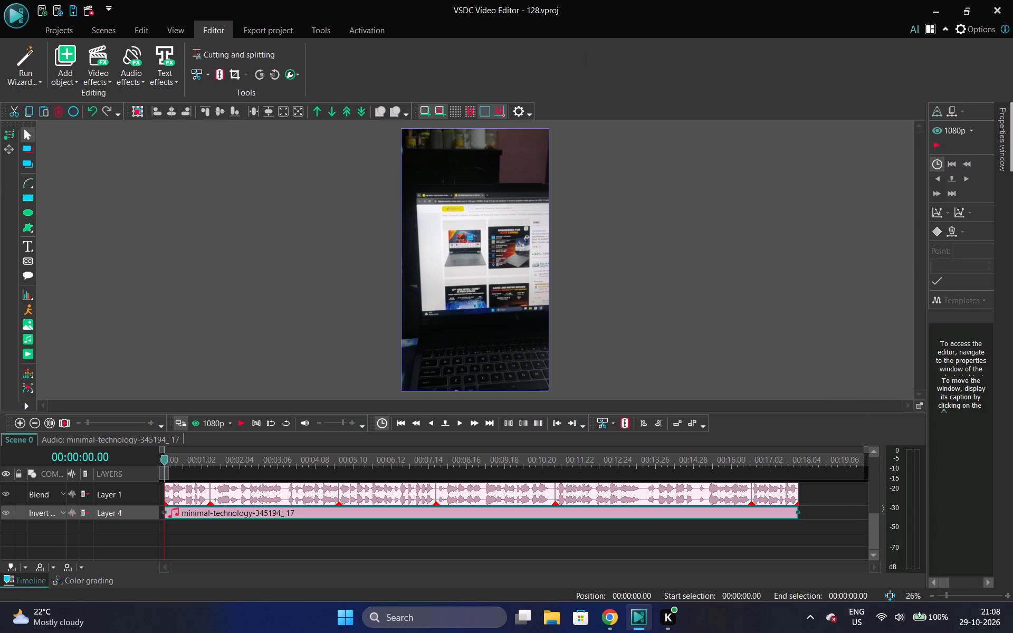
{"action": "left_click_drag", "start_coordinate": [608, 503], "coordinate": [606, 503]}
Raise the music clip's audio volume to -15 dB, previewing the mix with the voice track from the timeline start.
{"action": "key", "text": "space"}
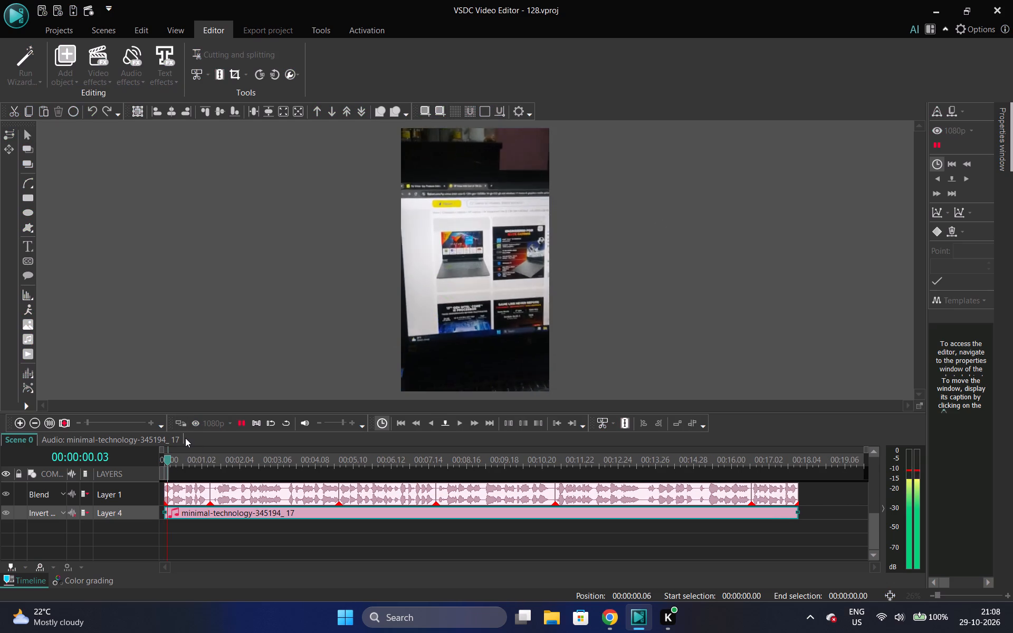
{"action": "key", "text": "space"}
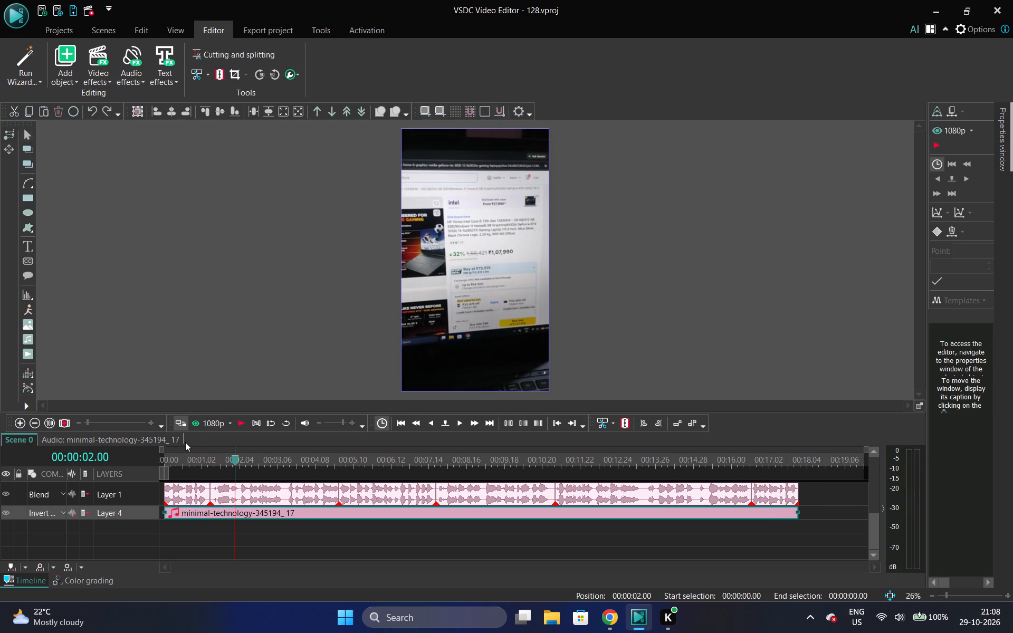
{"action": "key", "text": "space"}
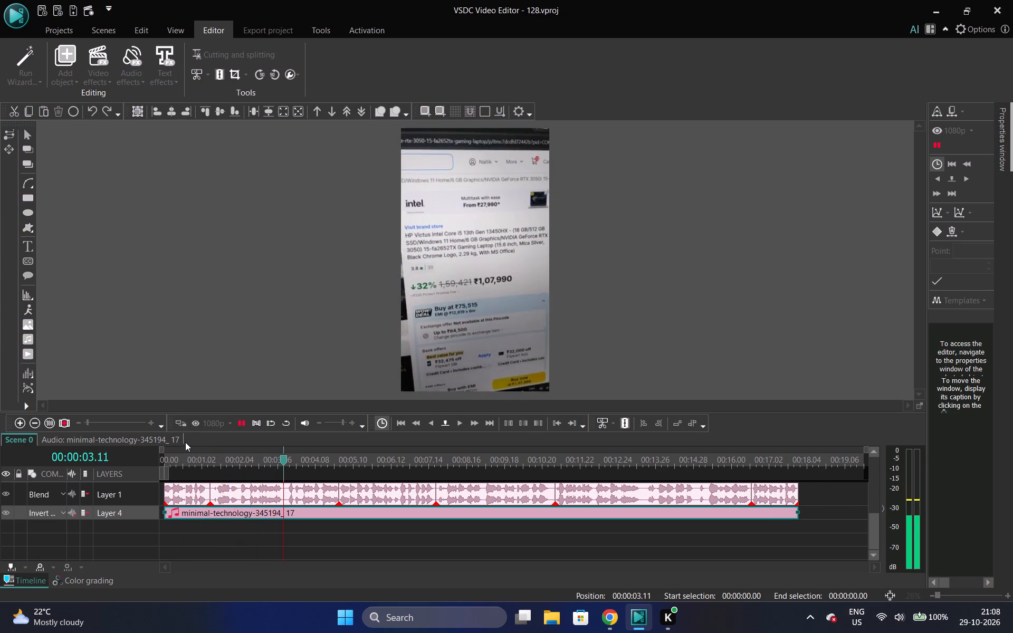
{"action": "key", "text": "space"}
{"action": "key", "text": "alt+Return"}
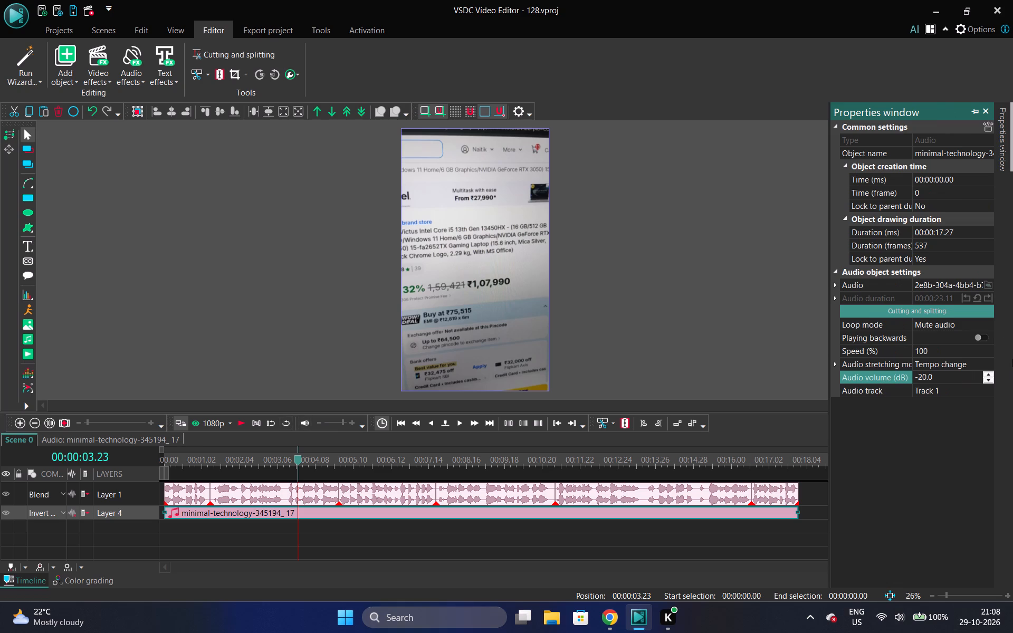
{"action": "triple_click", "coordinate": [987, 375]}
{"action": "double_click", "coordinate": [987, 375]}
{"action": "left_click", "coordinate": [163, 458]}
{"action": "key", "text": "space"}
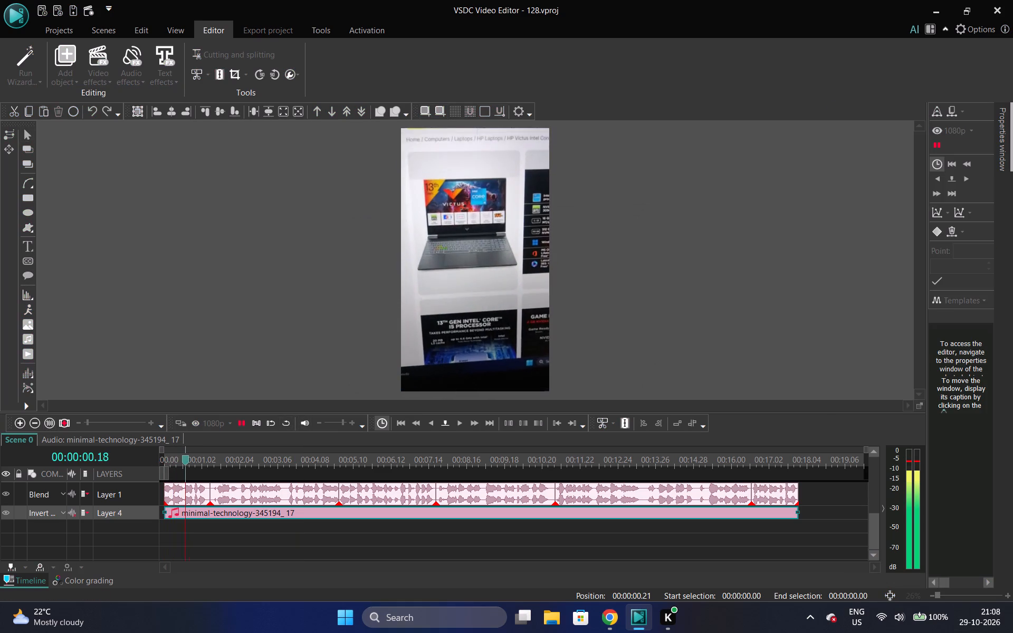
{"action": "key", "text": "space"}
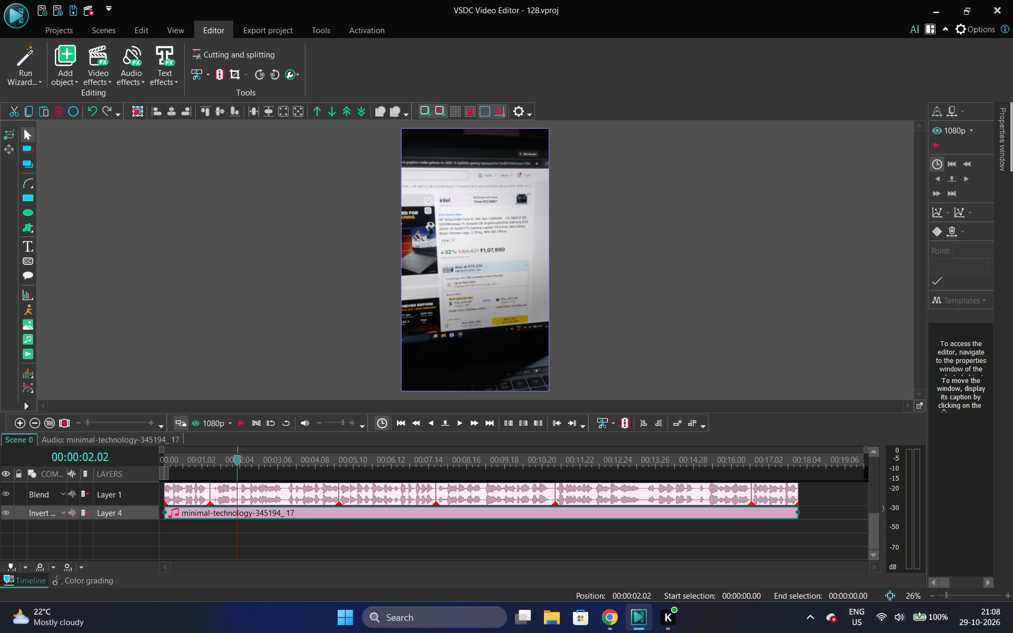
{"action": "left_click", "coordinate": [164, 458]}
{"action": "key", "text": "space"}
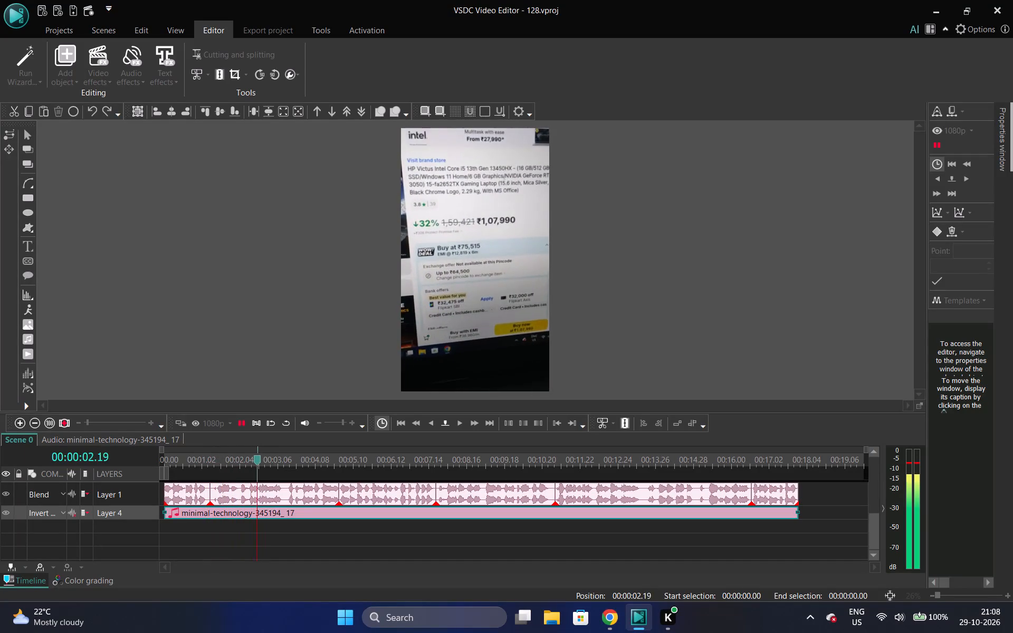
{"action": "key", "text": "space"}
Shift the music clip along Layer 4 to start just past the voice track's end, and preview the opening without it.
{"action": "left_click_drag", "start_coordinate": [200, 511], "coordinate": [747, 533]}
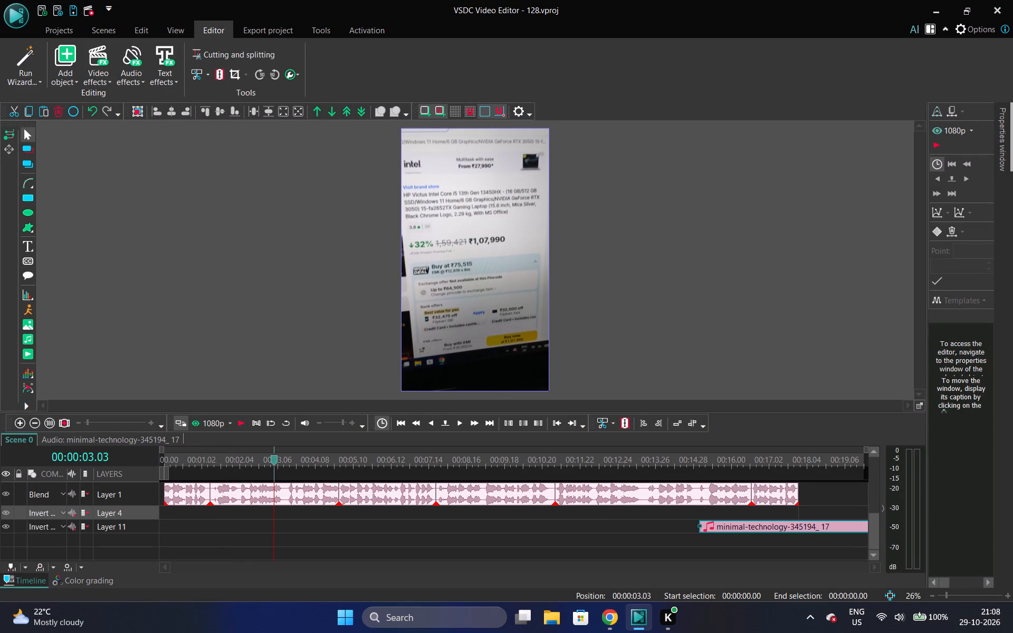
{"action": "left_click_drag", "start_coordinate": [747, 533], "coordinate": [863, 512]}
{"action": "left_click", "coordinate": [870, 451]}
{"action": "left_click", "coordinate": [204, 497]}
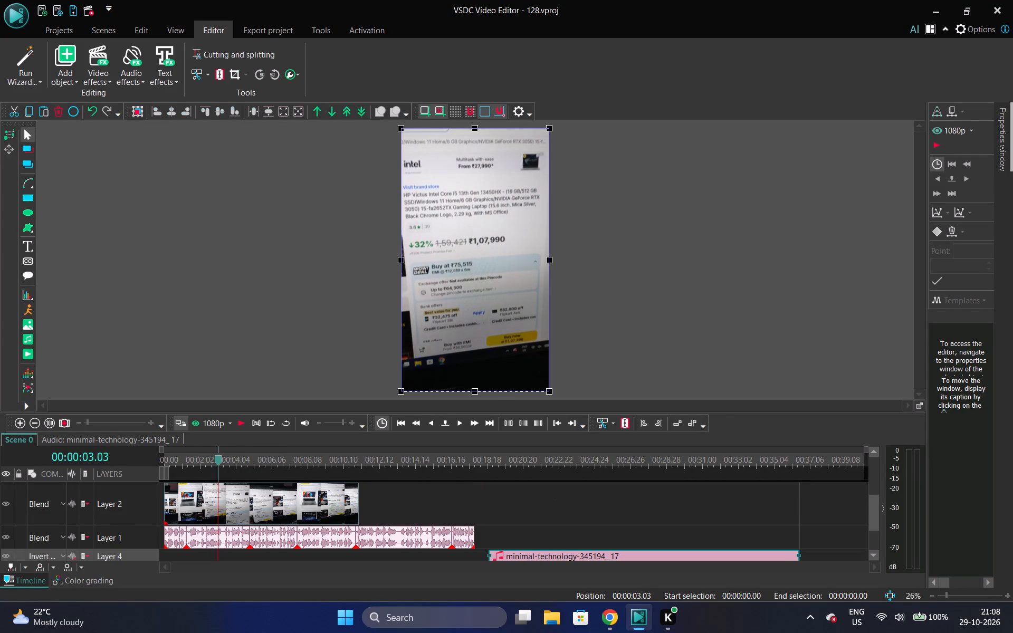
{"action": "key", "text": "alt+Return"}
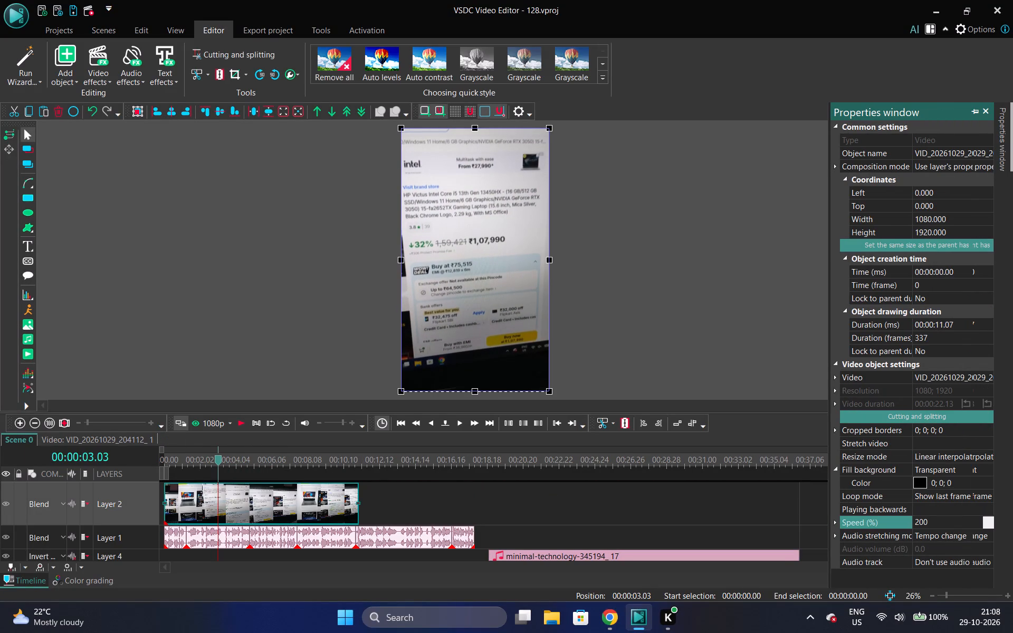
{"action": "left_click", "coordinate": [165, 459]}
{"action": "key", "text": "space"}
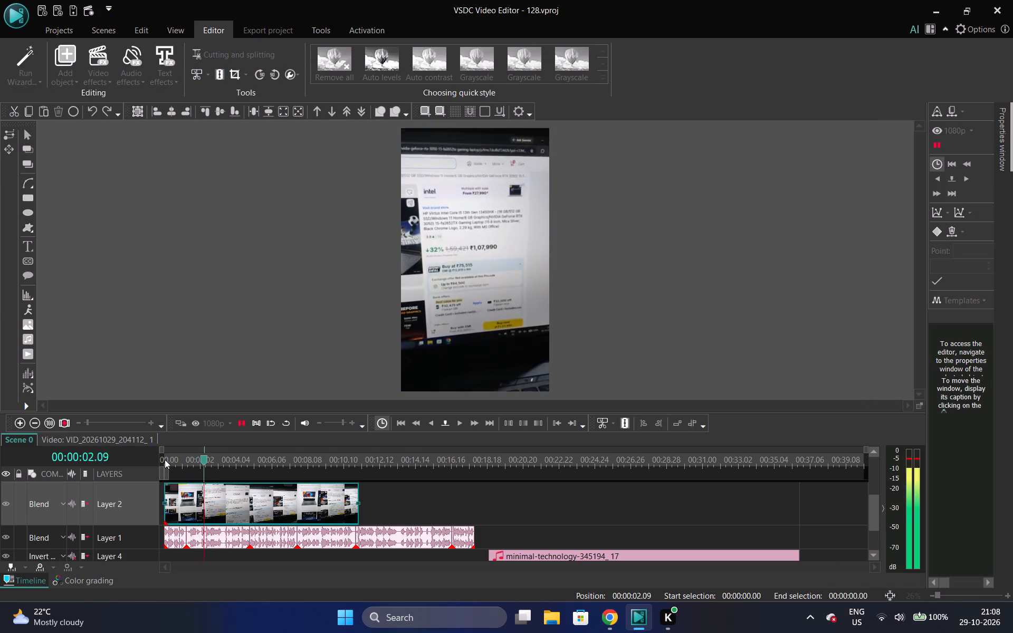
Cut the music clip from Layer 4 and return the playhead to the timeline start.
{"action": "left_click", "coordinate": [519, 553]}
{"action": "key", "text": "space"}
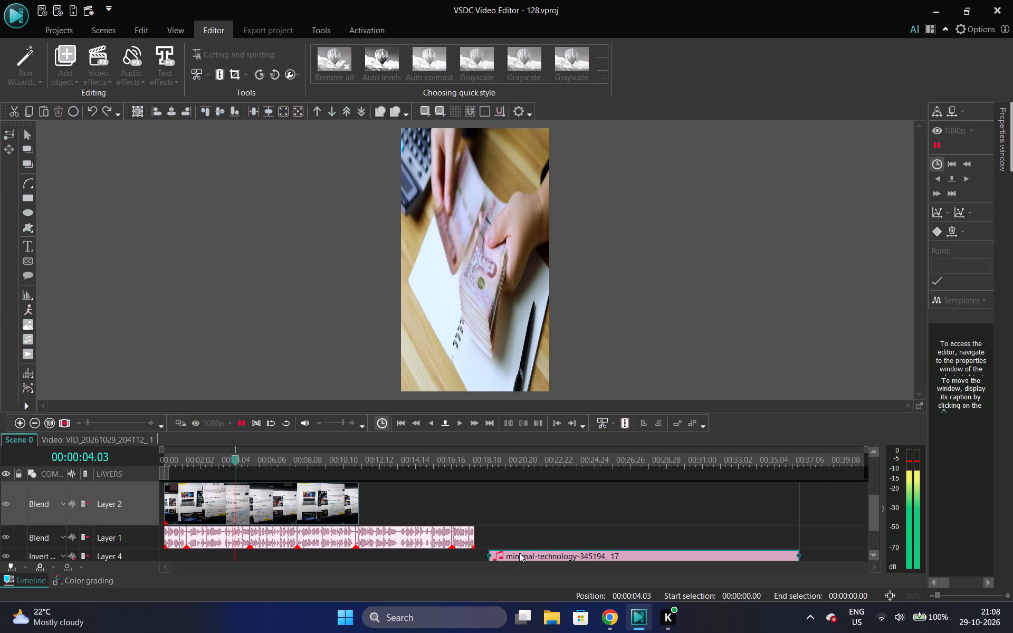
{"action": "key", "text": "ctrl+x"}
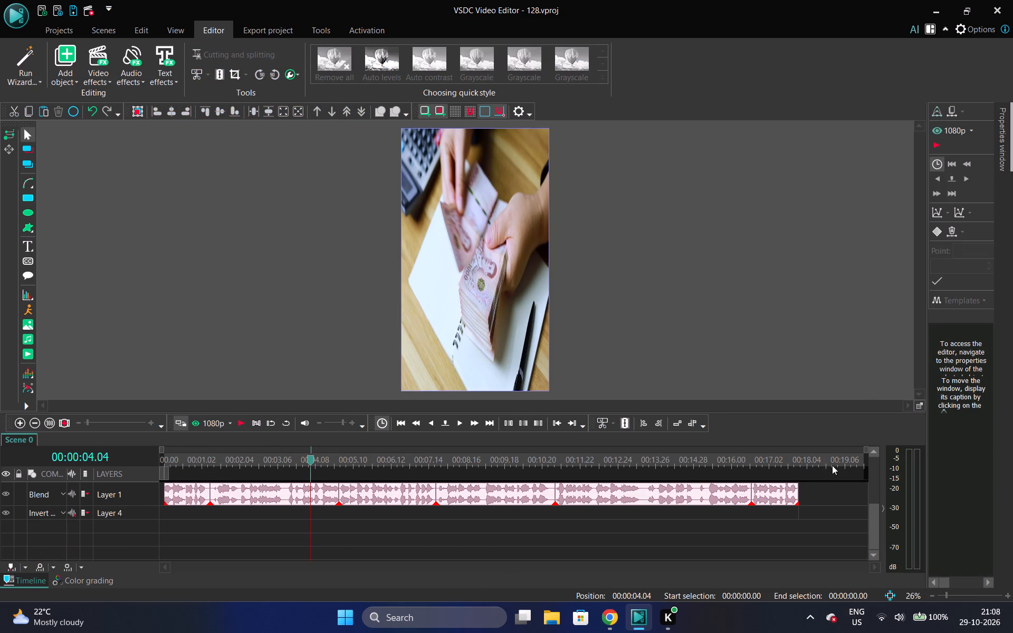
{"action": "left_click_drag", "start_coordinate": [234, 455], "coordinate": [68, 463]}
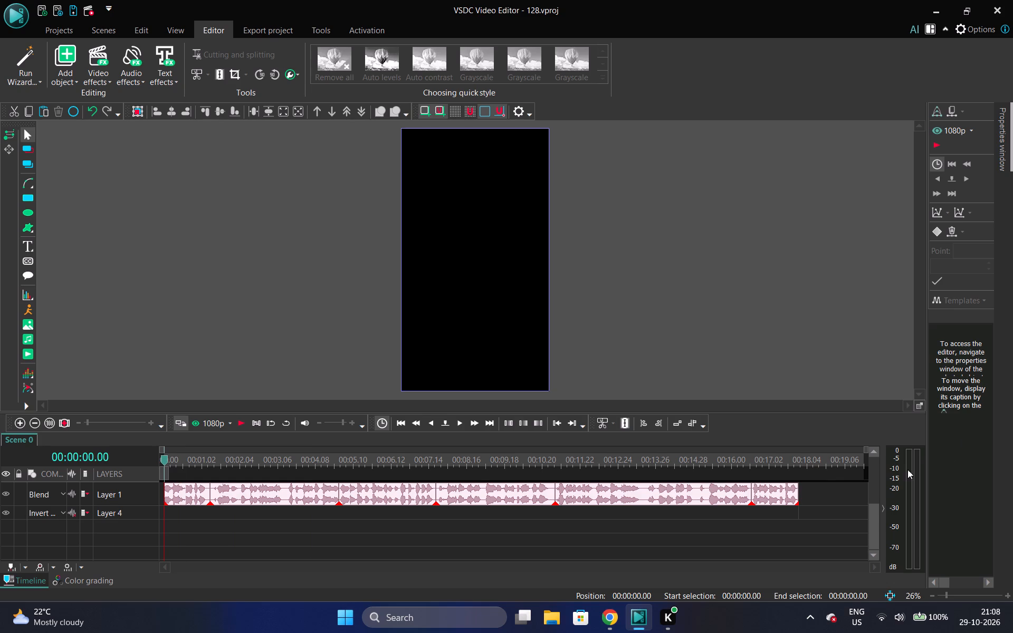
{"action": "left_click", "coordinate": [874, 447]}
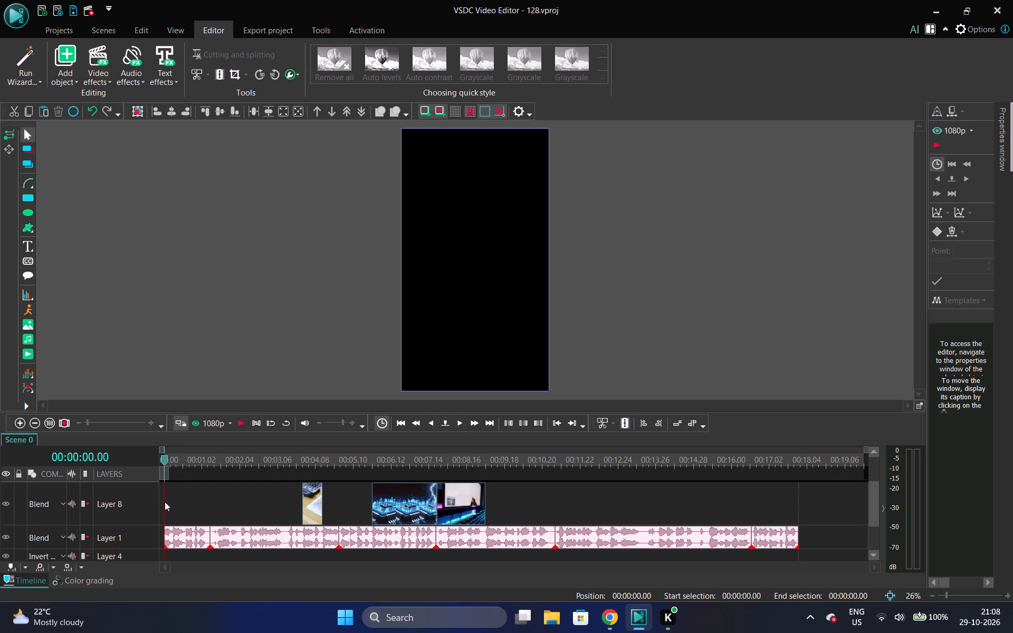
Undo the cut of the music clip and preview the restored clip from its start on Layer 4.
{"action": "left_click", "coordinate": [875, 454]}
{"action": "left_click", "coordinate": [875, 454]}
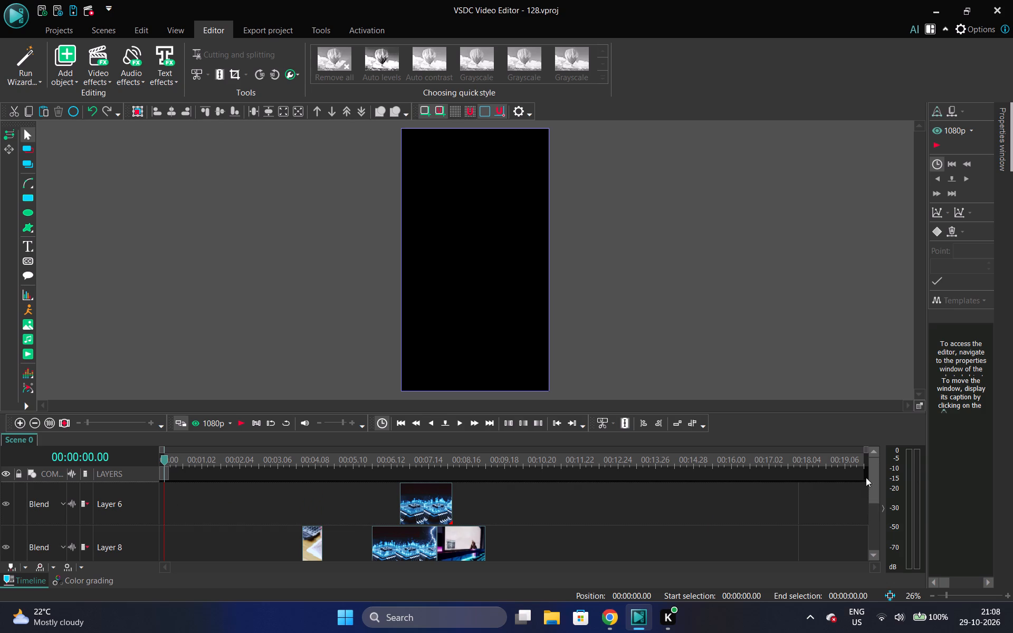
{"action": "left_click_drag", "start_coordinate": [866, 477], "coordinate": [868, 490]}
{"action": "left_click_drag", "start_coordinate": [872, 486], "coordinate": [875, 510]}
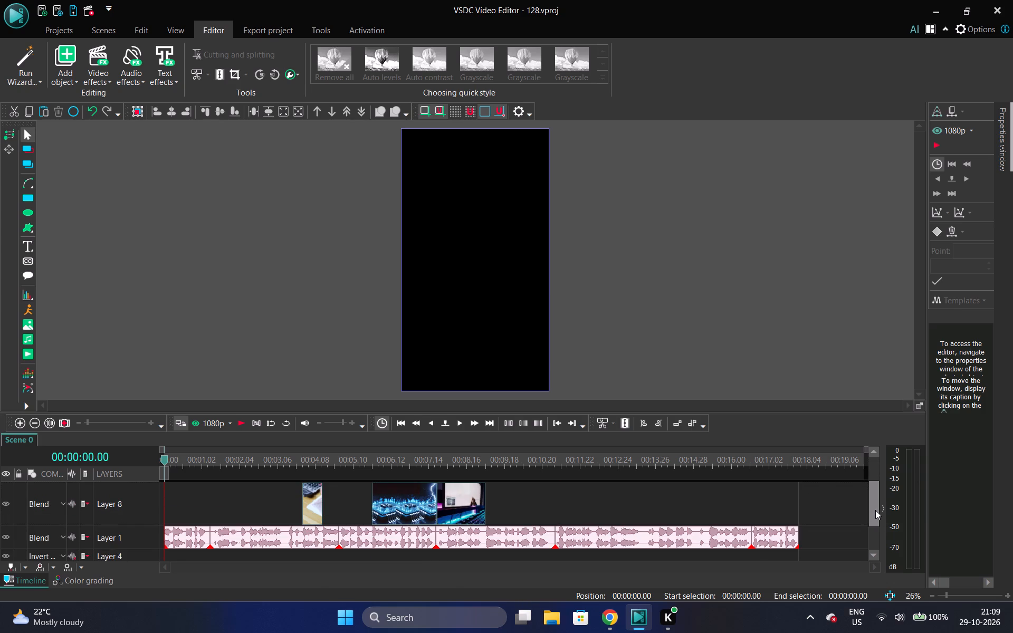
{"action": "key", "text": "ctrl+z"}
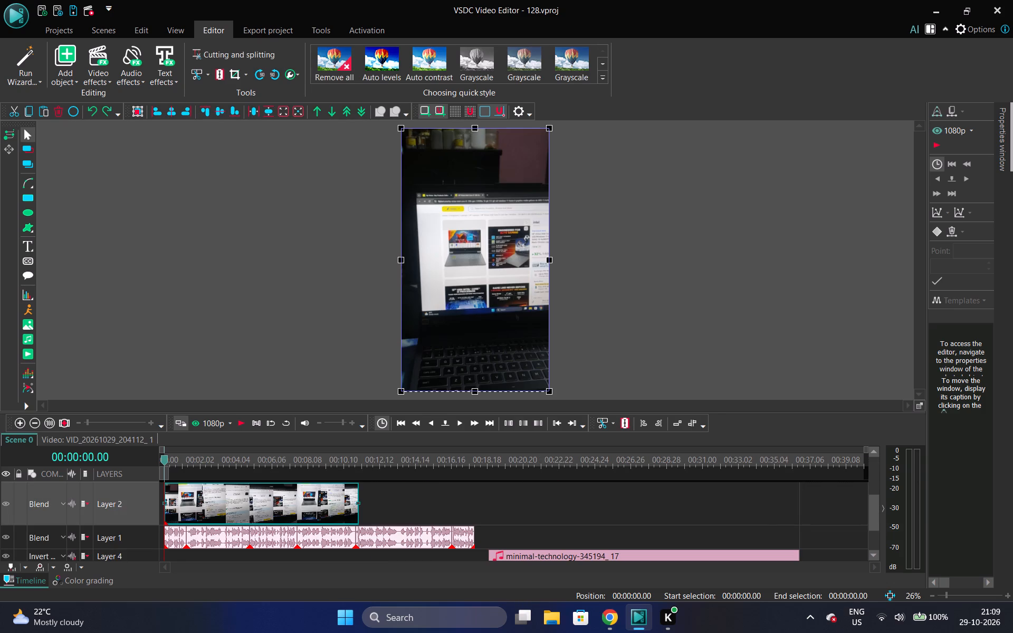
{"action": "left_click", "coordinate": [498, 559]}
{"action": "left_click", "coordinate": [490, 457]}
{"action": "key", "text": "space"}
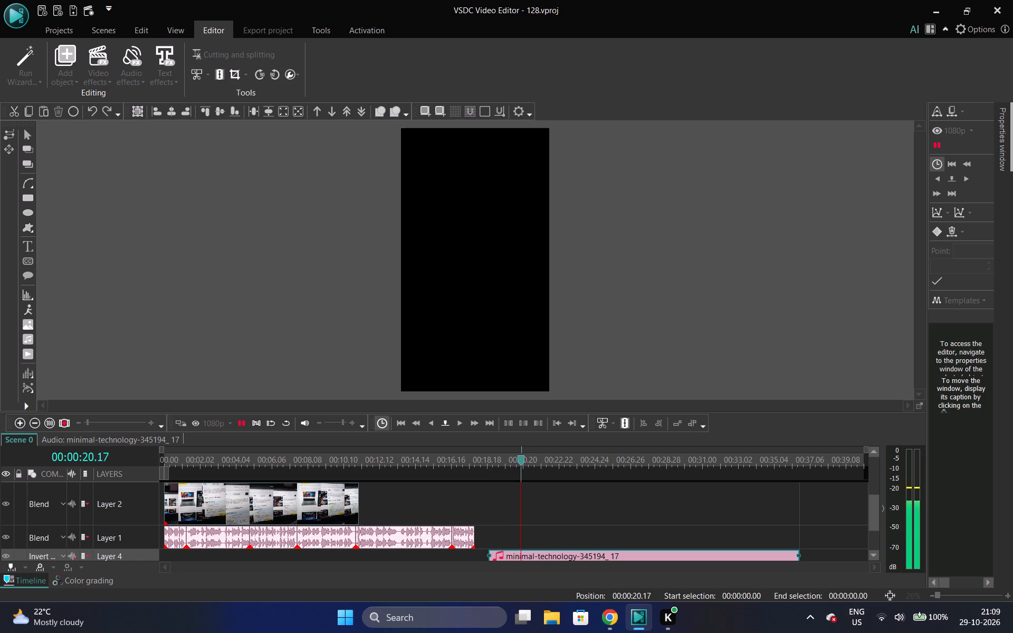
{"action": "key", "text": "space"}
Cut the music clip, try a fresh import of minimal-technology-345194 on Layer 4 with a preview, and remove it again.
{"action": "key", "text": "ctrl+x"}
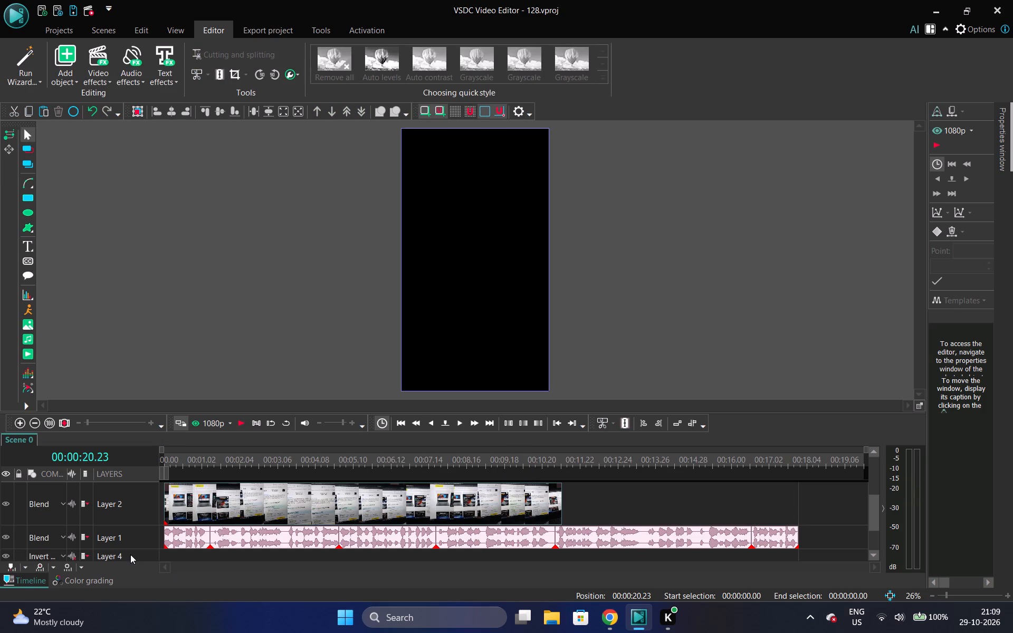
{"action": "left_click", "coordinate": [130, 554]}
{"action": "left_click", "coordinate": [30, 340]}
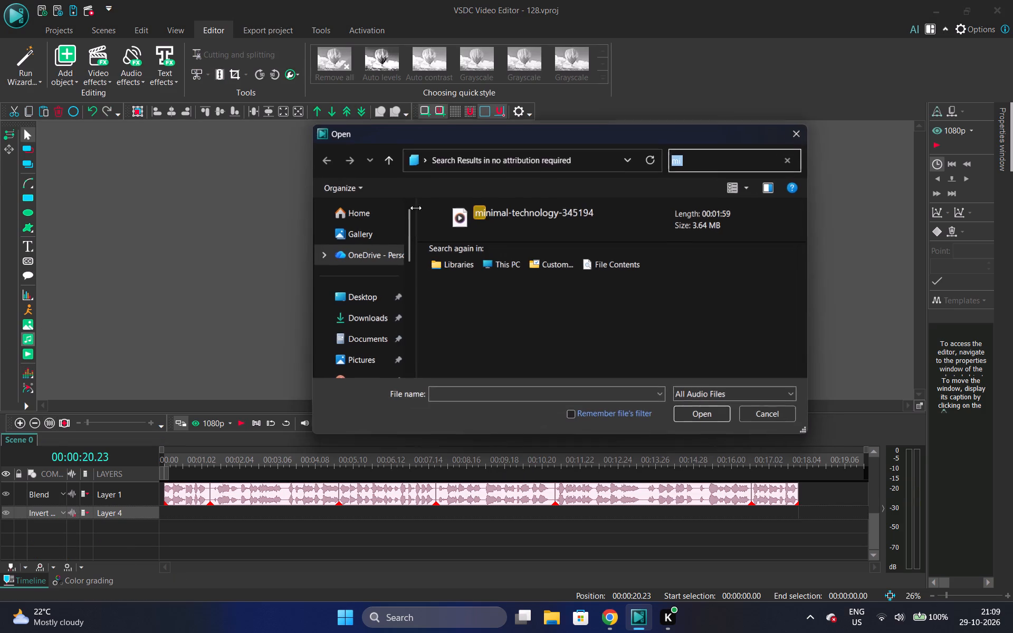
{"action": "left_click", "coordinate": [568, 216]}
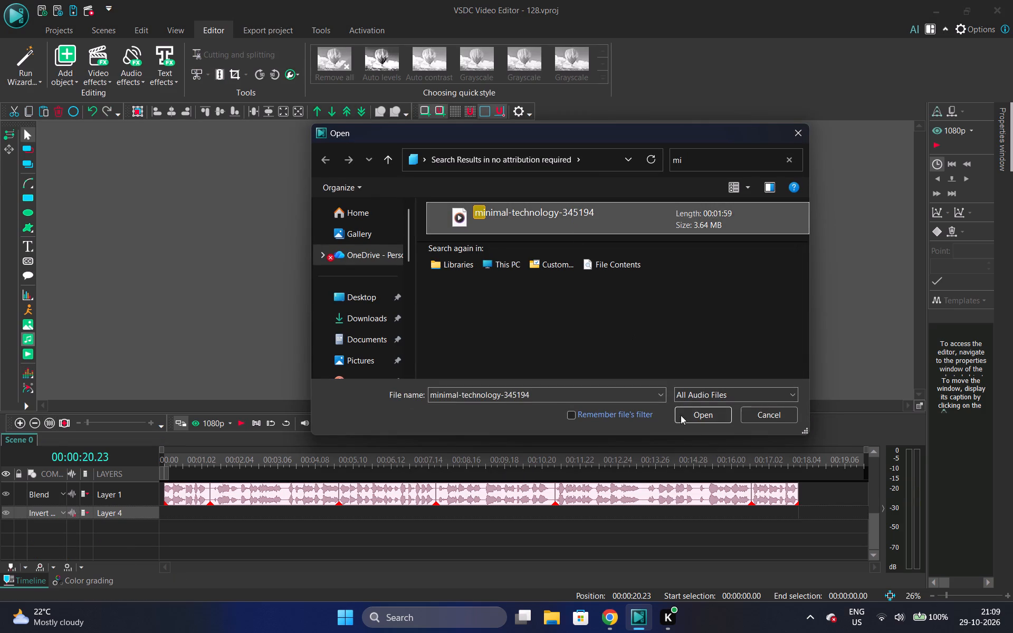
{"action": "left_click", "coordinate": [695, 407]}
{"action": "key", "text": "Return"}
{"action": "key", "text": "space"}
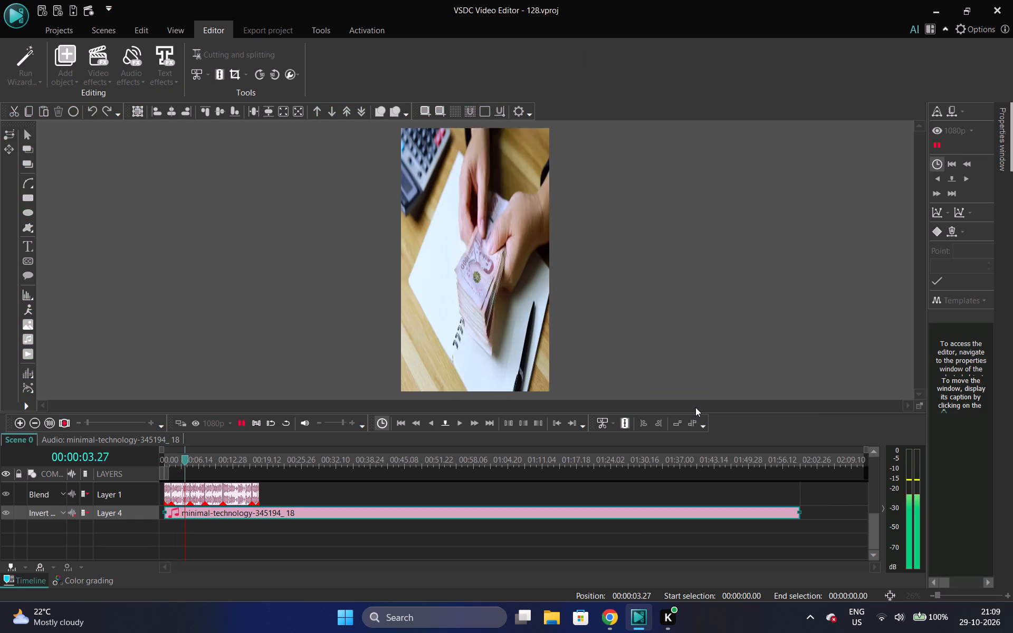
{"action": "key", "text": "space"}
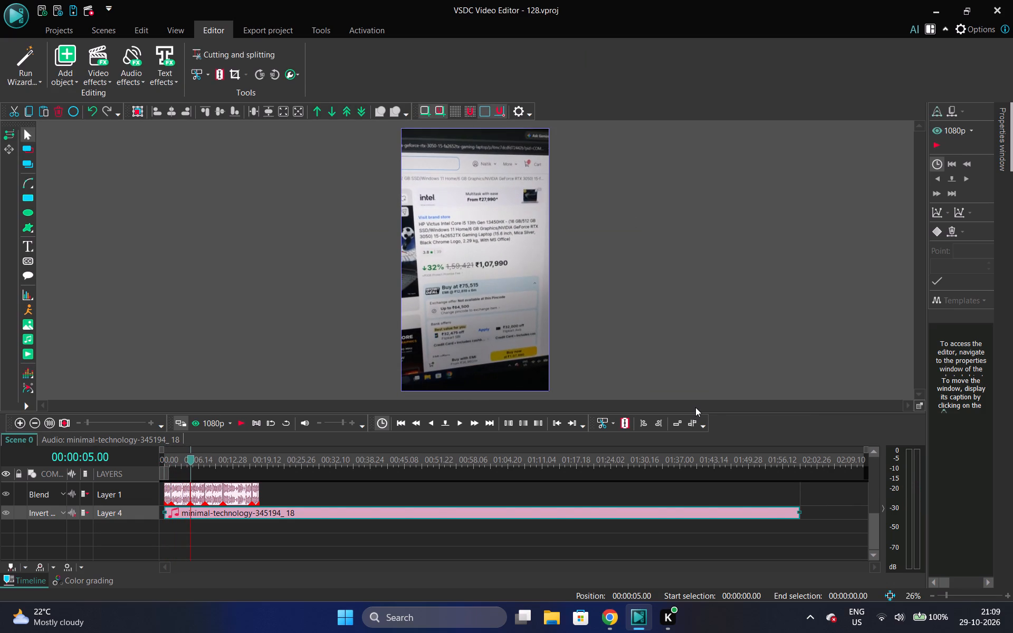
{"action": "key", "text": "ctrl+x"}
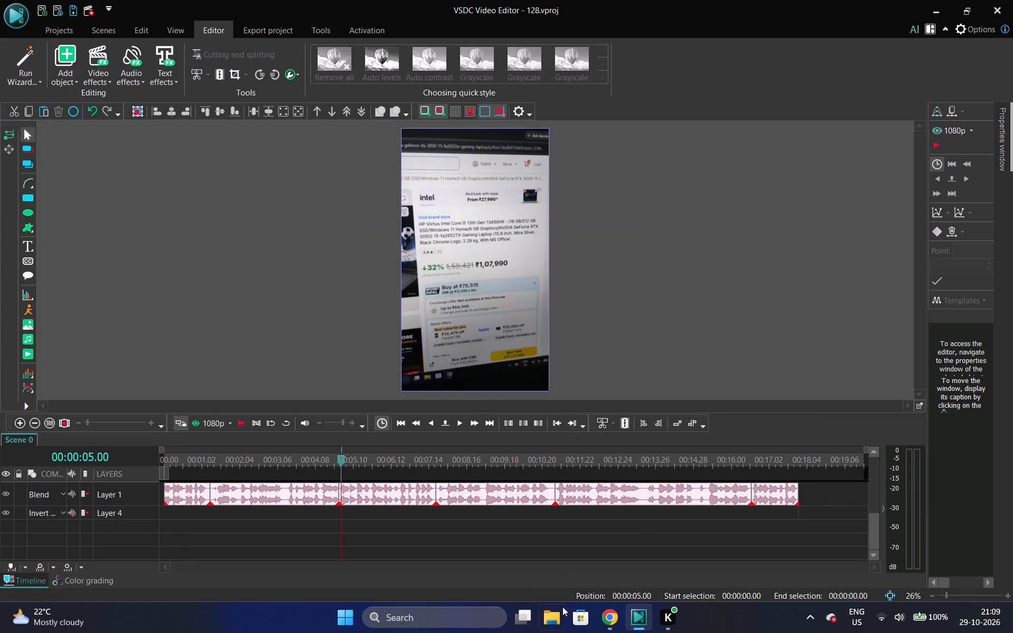
Switch to File Explorer, open bgm > no attribution required on the H: drive, and audition Drive - TrackTribe and the minimal-technology track.
{"action": "left_click", "coordinate": [553, 615]}
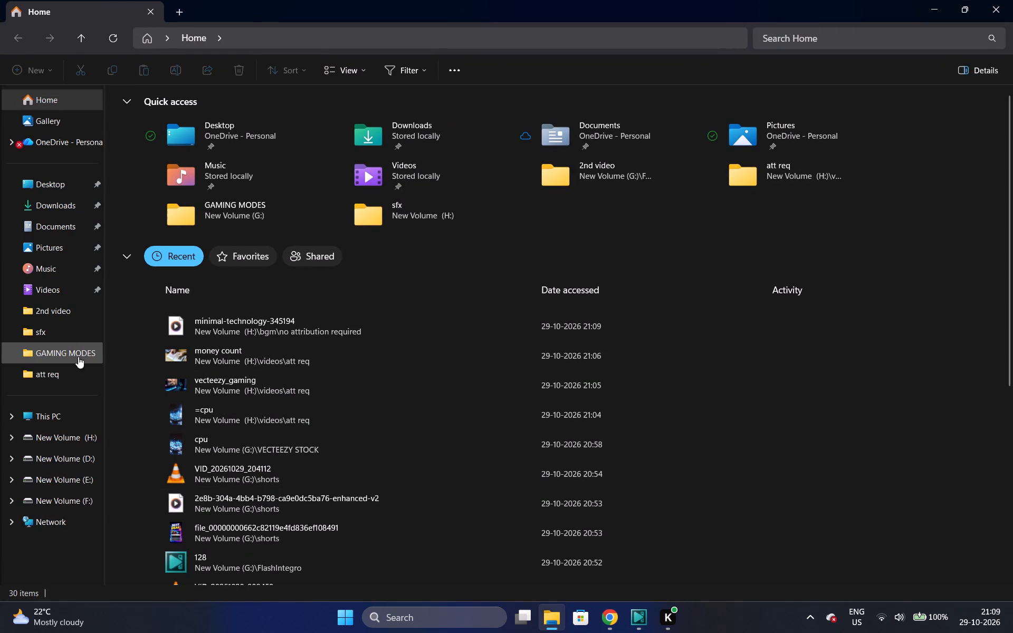
{"action": "left_click", "coordinate": [78, 434]}
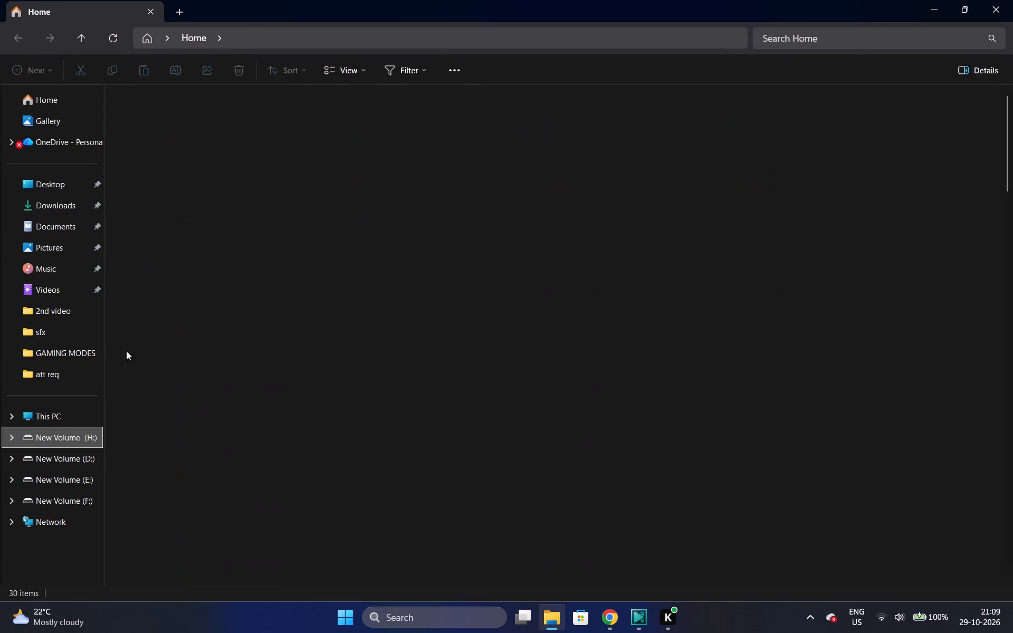
{"action": "double_click", "coordinate": [209, 180]}
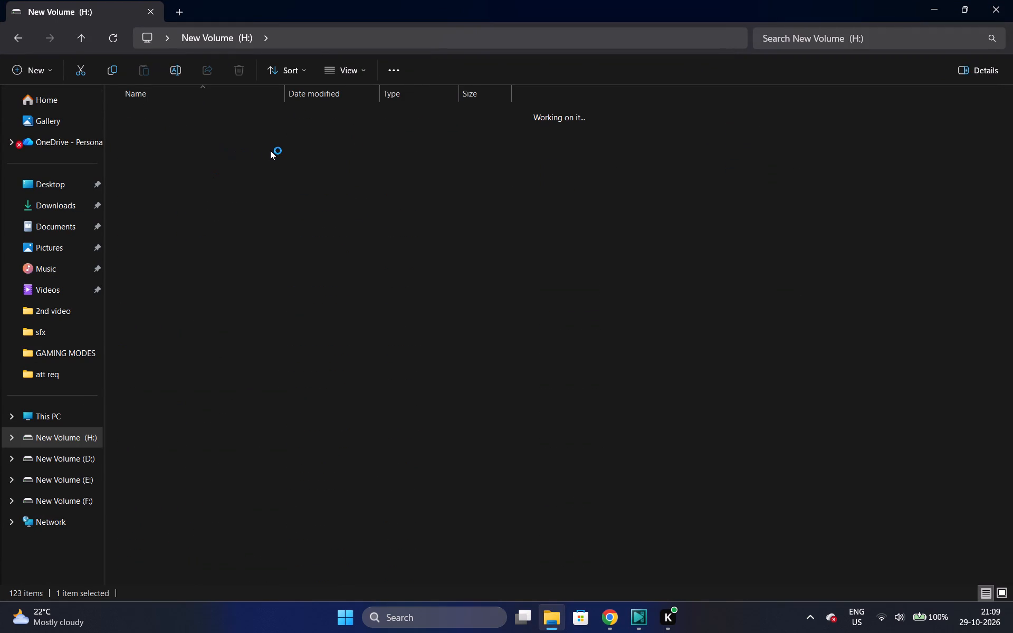
{"action": "double_click", "coordinate": [254, 138]}
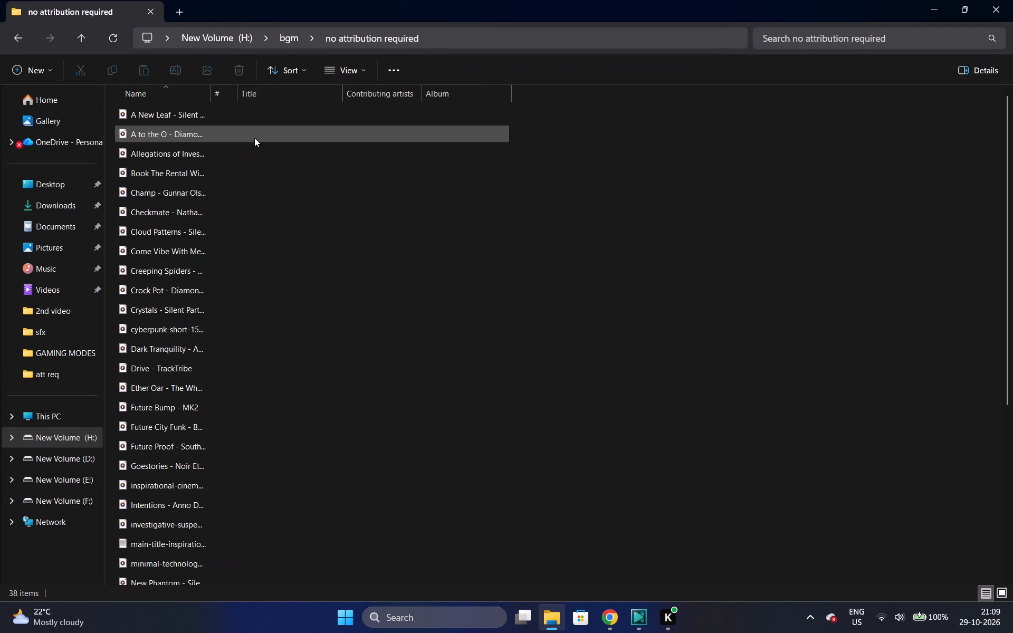
{"action": "double_click", "coordinate": [243, 367]}
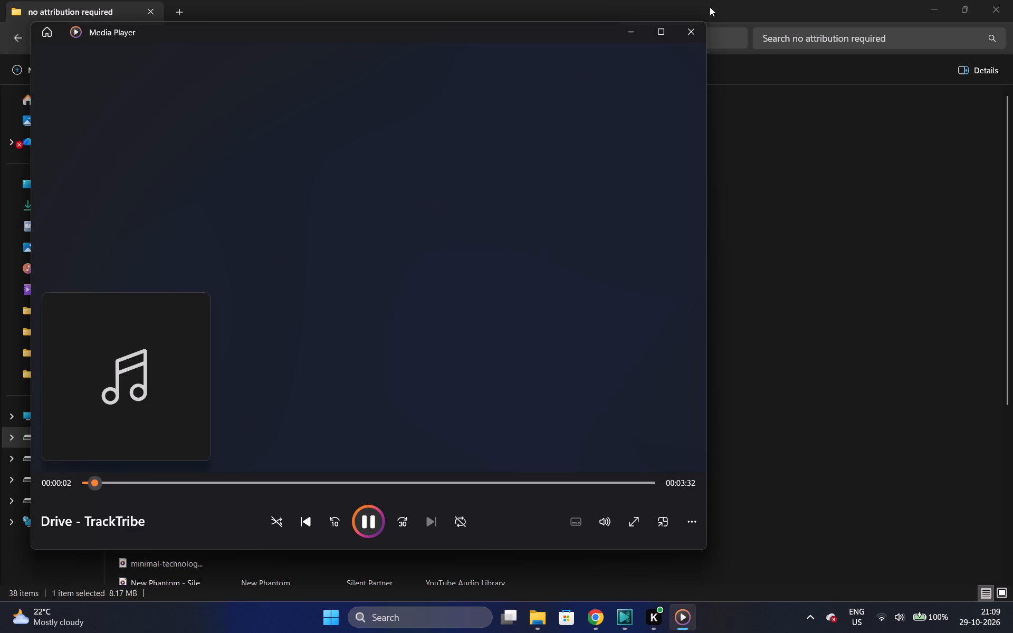
{"action": "left_click", "coordinate": [685, 22]}
{"action": "left_click", "coordinate": [691, 26]}
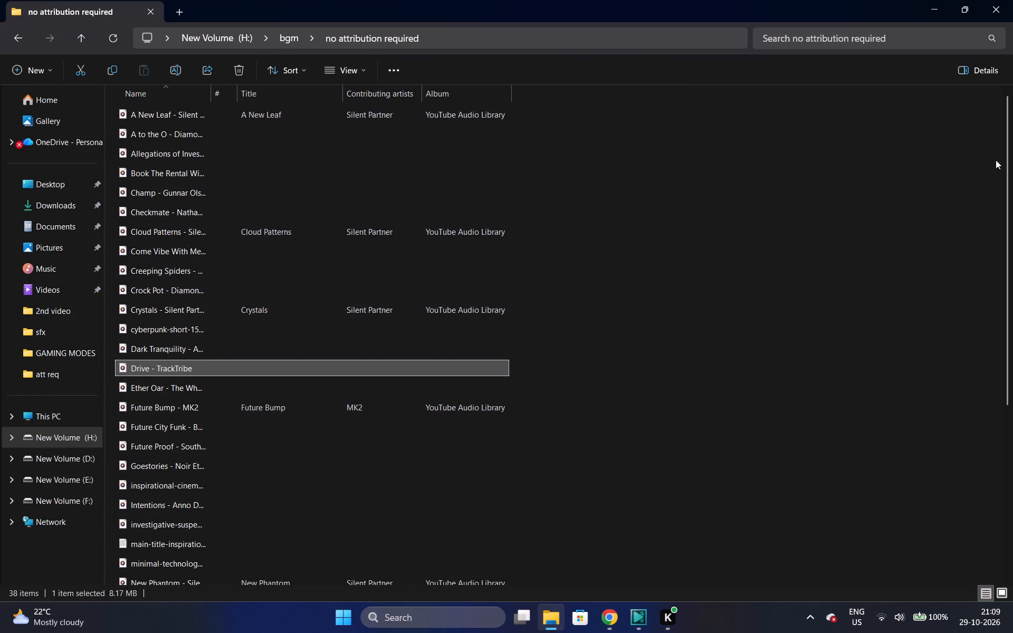
{"action": "left_click_drag", "start_coordinate": [1008, 193], "coordinate": [1007, 226]}
{"action": "double_click", "coordinate": [250, 507]}
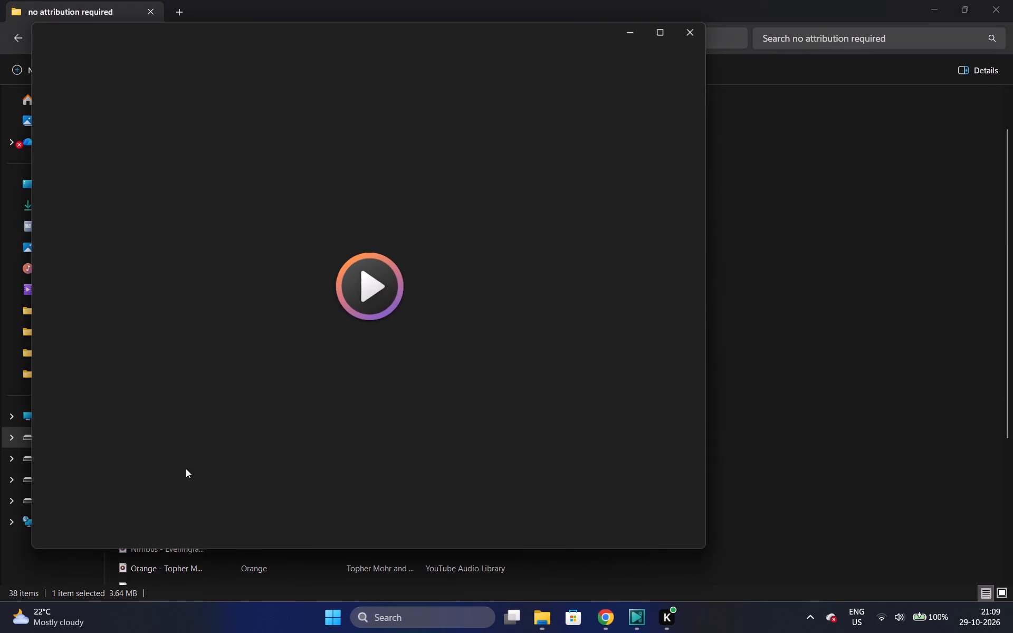
{"action": "left_click", "coordinate": [692, 32]}
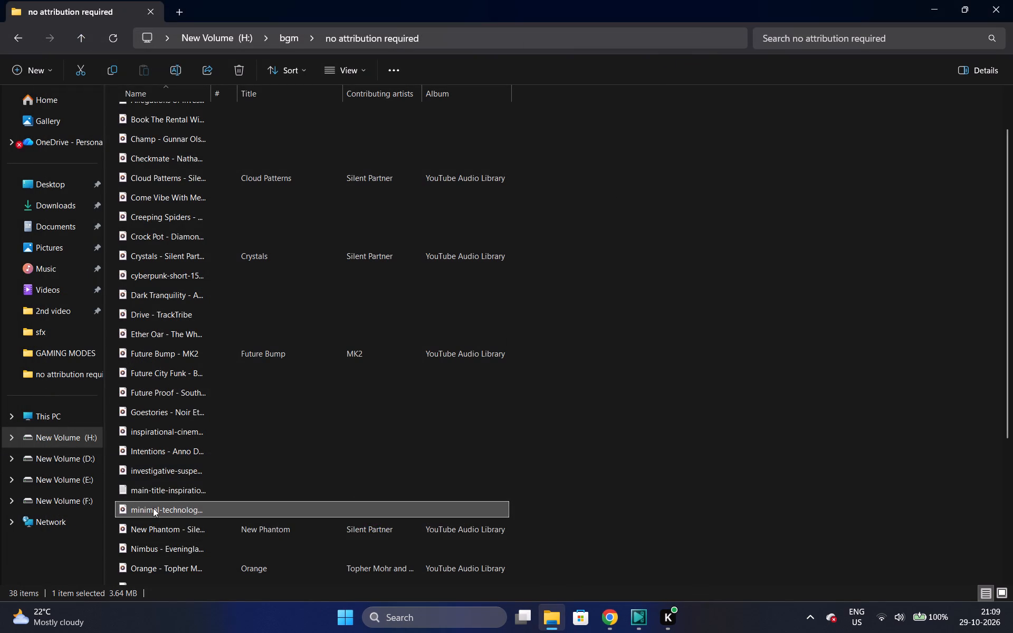
Bring minimal-technology-345194 from the folder into the VSDC timeline on a new layer, starting at 00:00:05.00, and preview it.
{"action": "left_click_drag", "start_coordinate": [153, 508], "coordinate": [629, 624]}
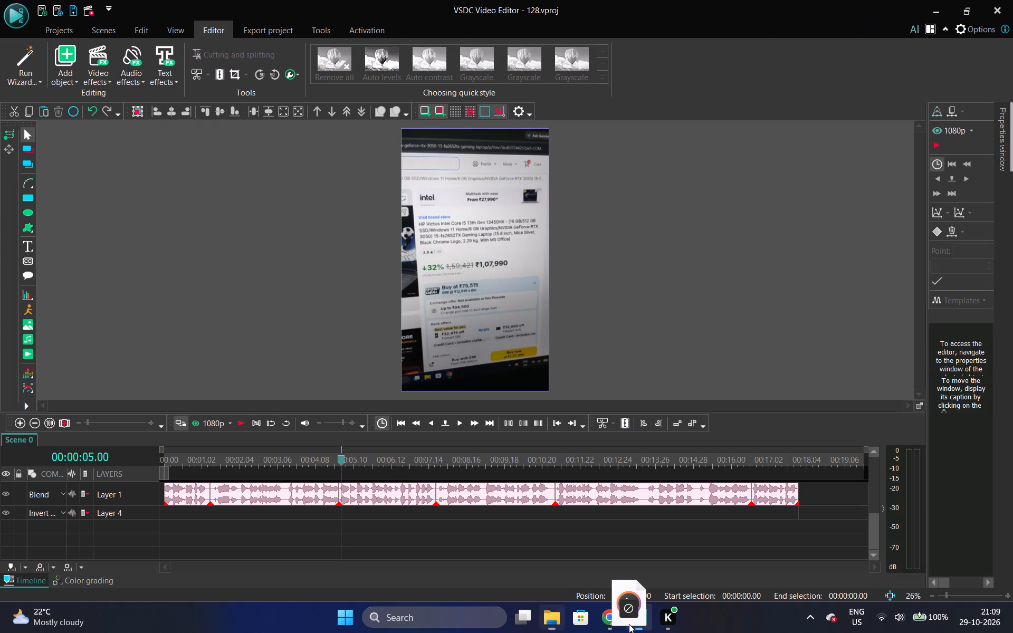
{"action": "left_click_drag", "start_coordinate": [629, 624], "coordinate": [346, 510]}
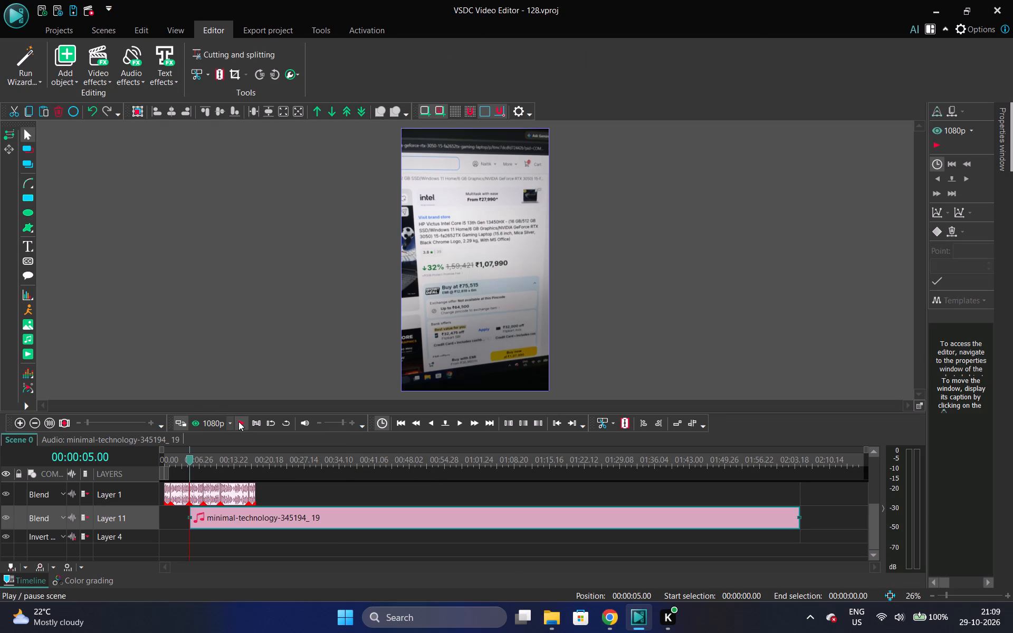
{"action": "left_click", "coordinate": [240, 426]}
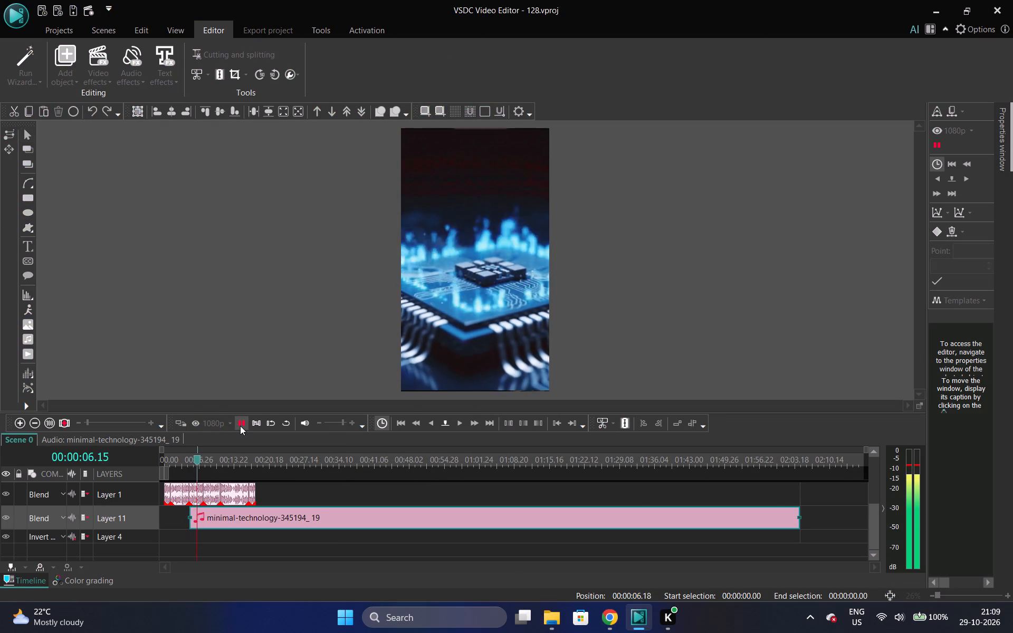
{"action": "left_click", "coordinate": [240, 426]}
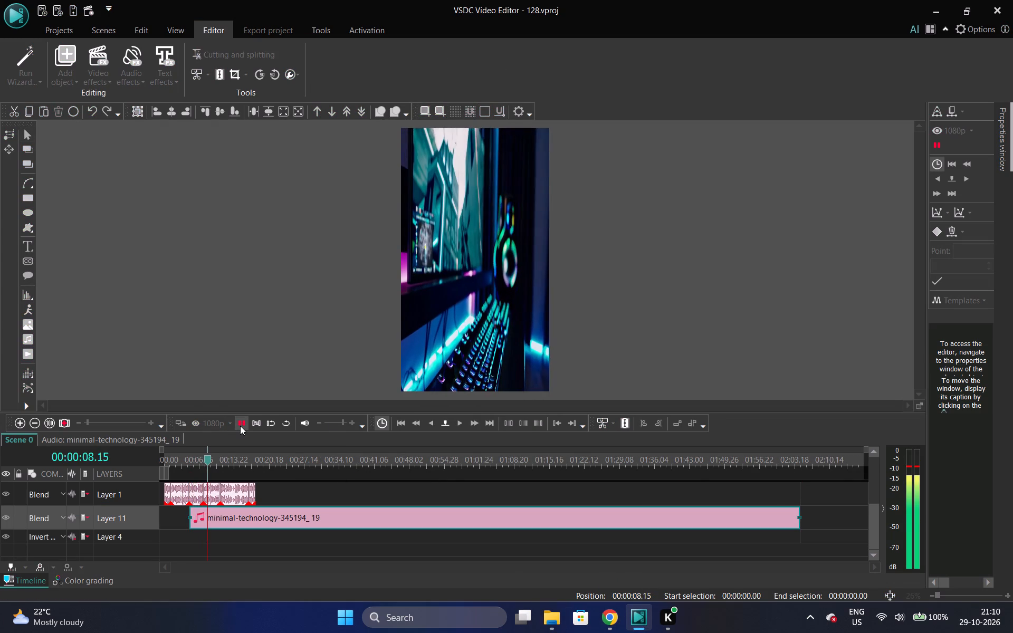
Move the music clip past the voice track's end to start at about 00:00:22.21, and preview it alone.
{"action": "left_click_drag", "start_coordinate": [244, 510], "coordinate": [334, 509]}
{"action": "left_click", "coordinate": [282, 458]}
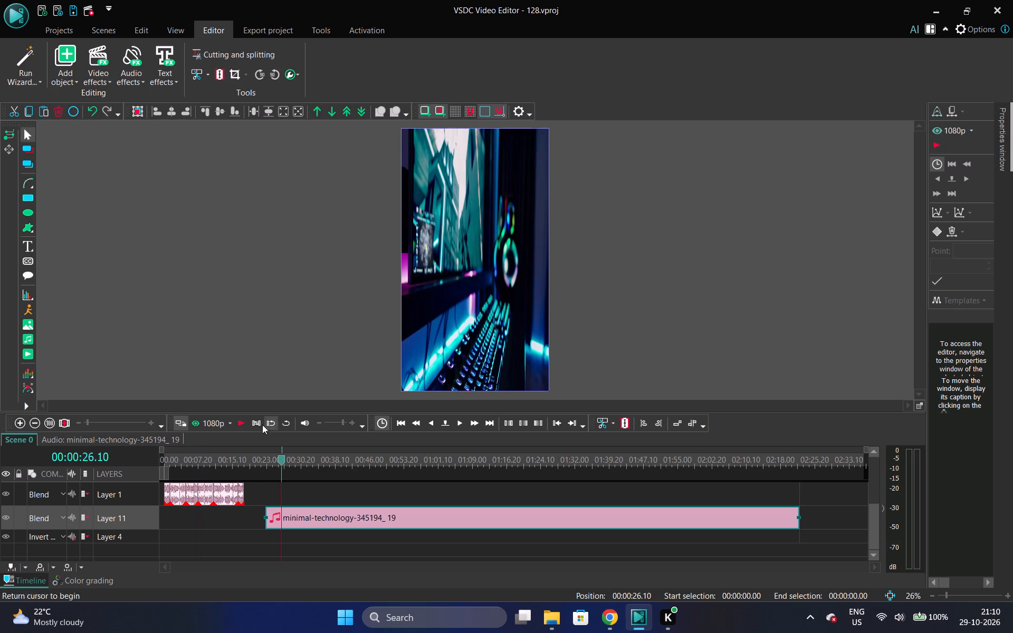
{"action": "left_click", "coordinate": [238, 422]}
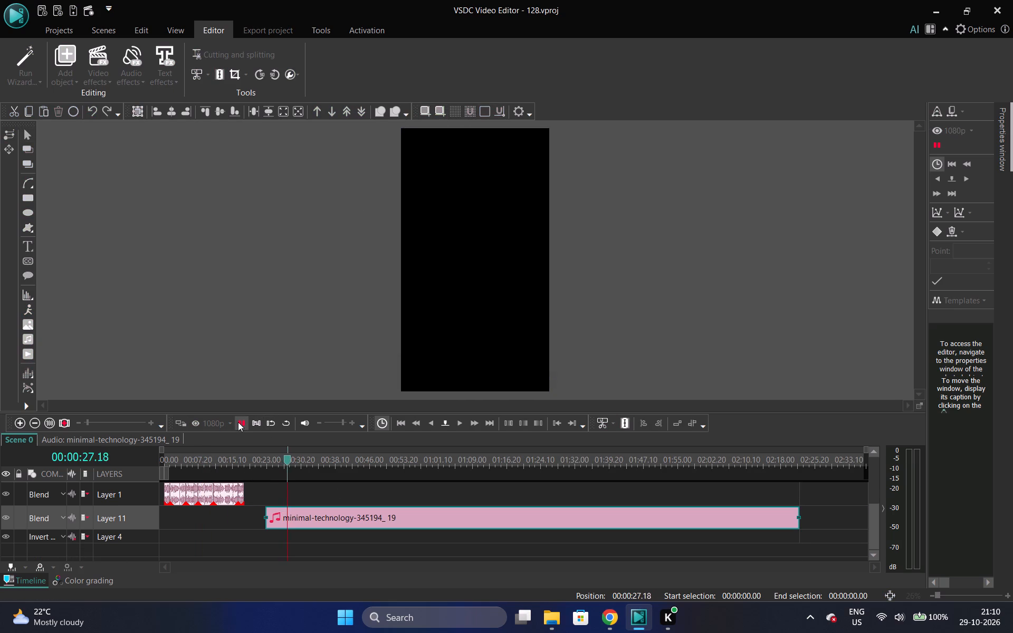
{"action": "left_click", "coordinate": [238, 422]}
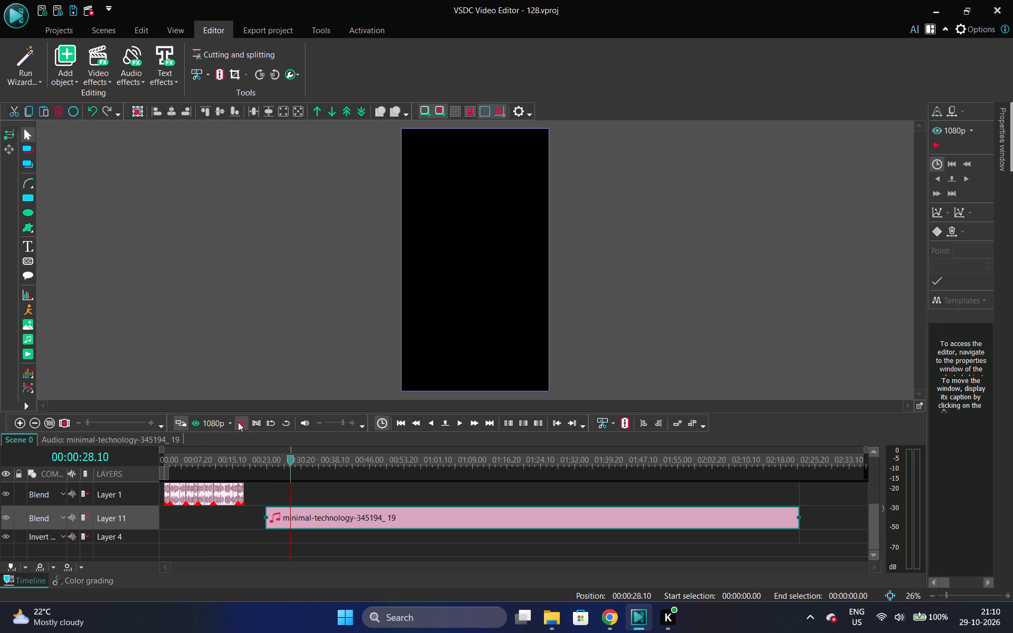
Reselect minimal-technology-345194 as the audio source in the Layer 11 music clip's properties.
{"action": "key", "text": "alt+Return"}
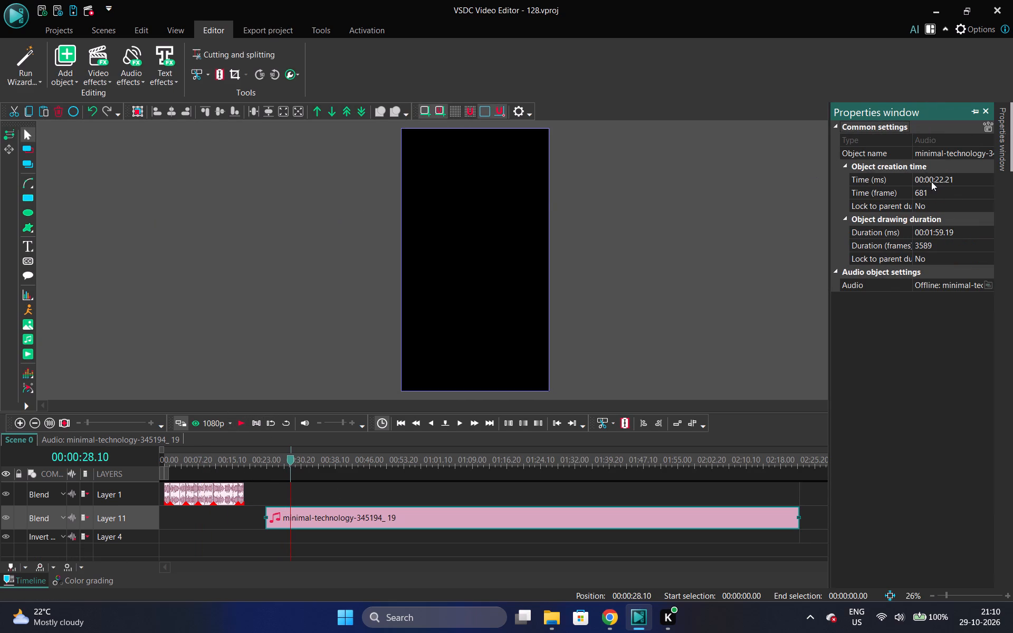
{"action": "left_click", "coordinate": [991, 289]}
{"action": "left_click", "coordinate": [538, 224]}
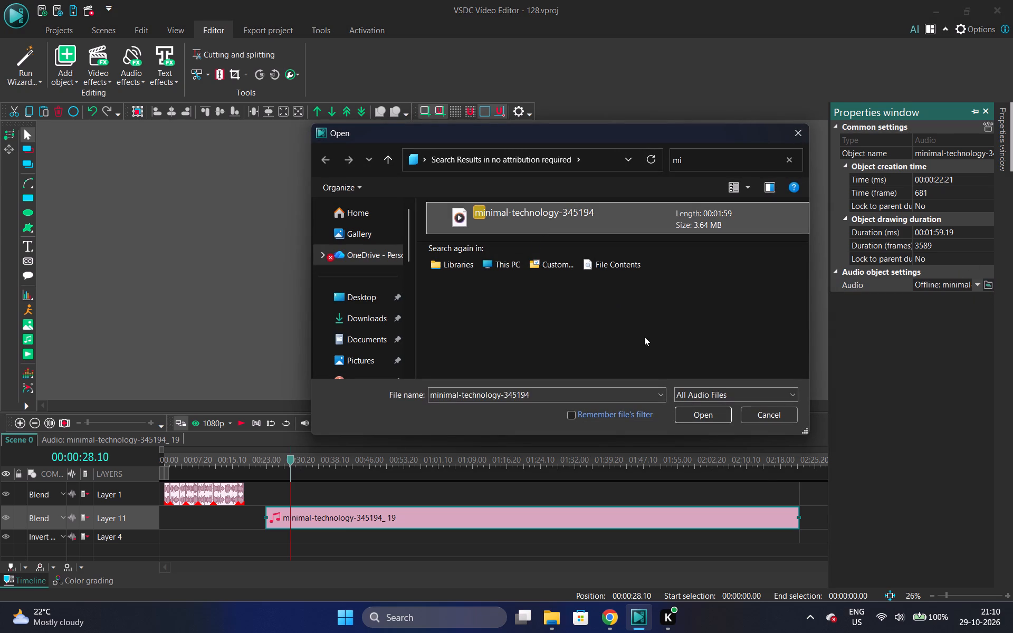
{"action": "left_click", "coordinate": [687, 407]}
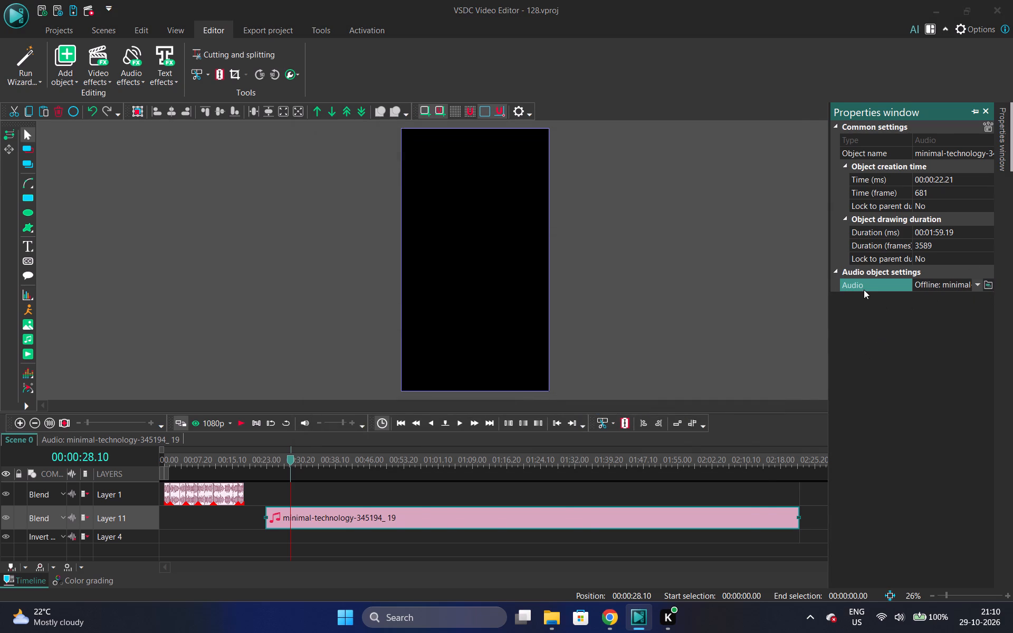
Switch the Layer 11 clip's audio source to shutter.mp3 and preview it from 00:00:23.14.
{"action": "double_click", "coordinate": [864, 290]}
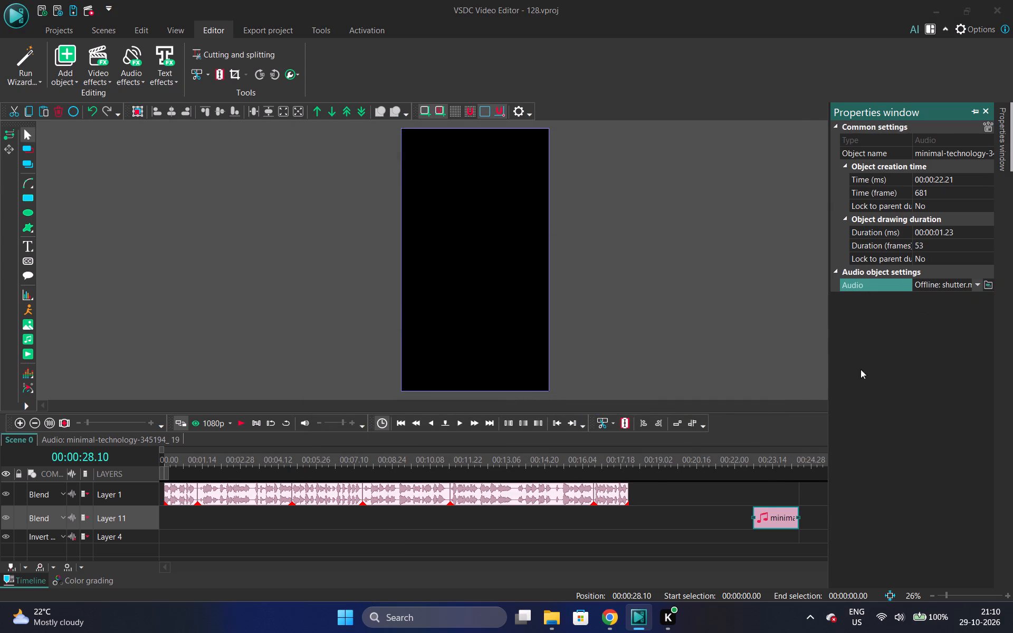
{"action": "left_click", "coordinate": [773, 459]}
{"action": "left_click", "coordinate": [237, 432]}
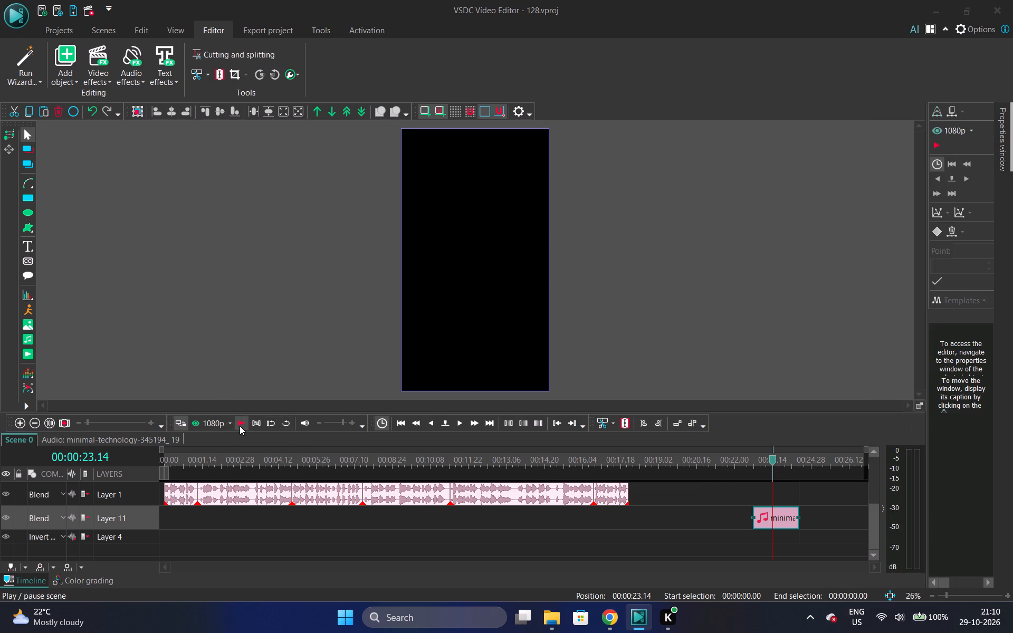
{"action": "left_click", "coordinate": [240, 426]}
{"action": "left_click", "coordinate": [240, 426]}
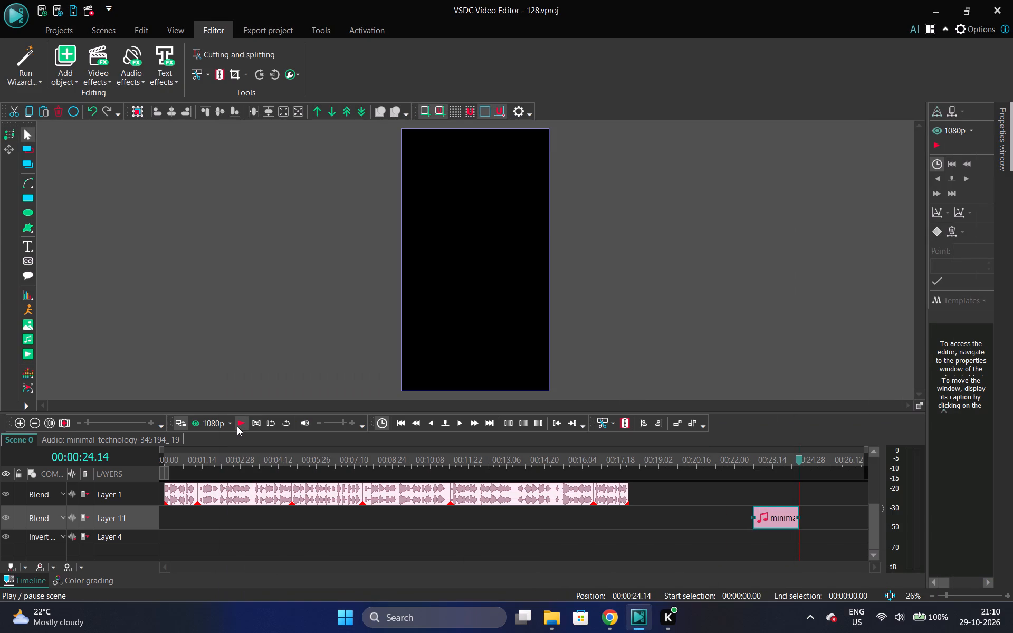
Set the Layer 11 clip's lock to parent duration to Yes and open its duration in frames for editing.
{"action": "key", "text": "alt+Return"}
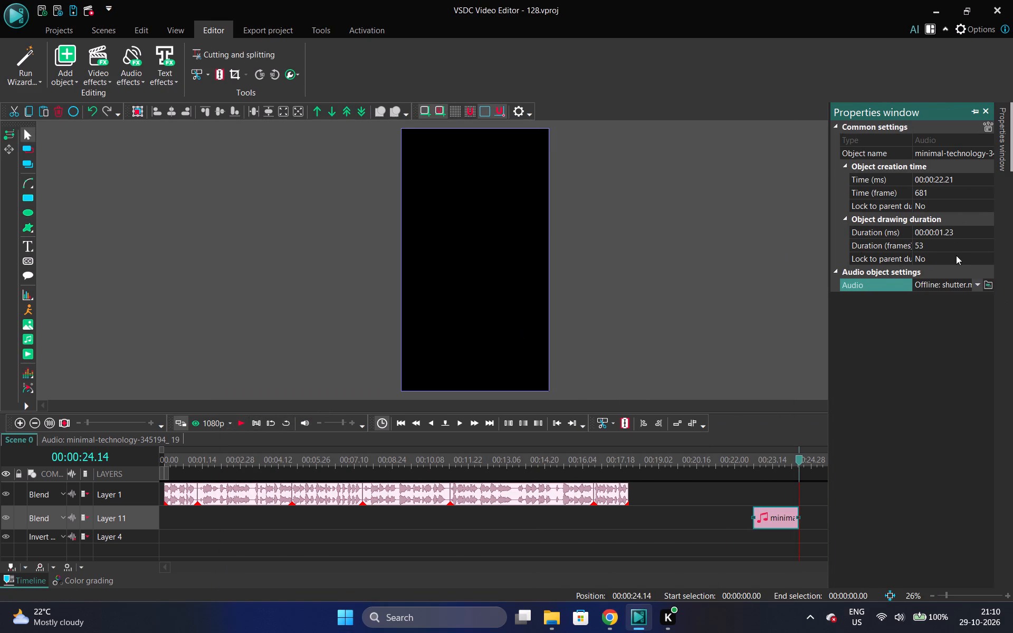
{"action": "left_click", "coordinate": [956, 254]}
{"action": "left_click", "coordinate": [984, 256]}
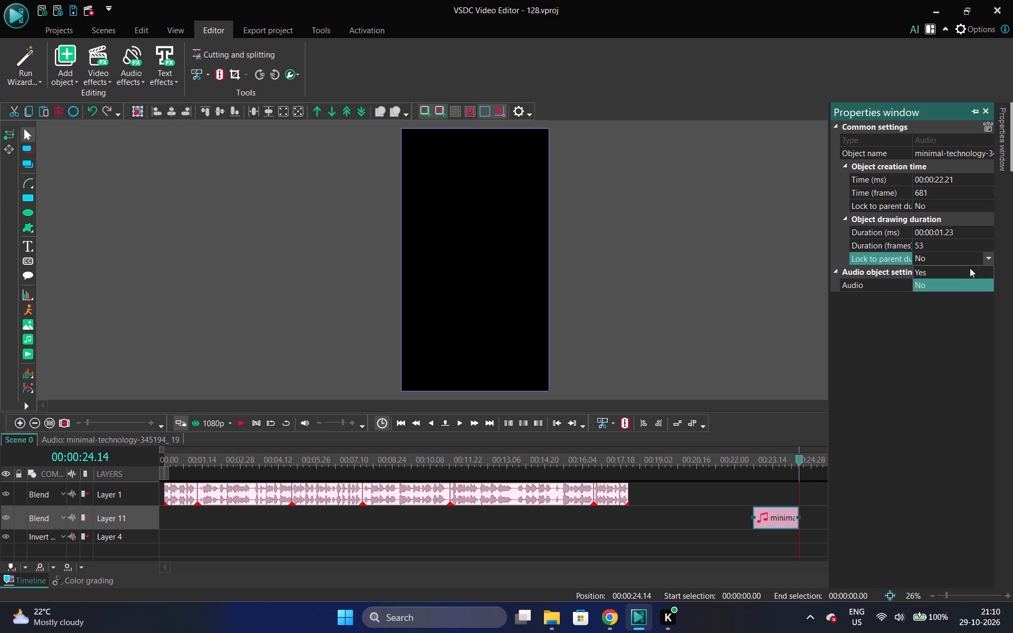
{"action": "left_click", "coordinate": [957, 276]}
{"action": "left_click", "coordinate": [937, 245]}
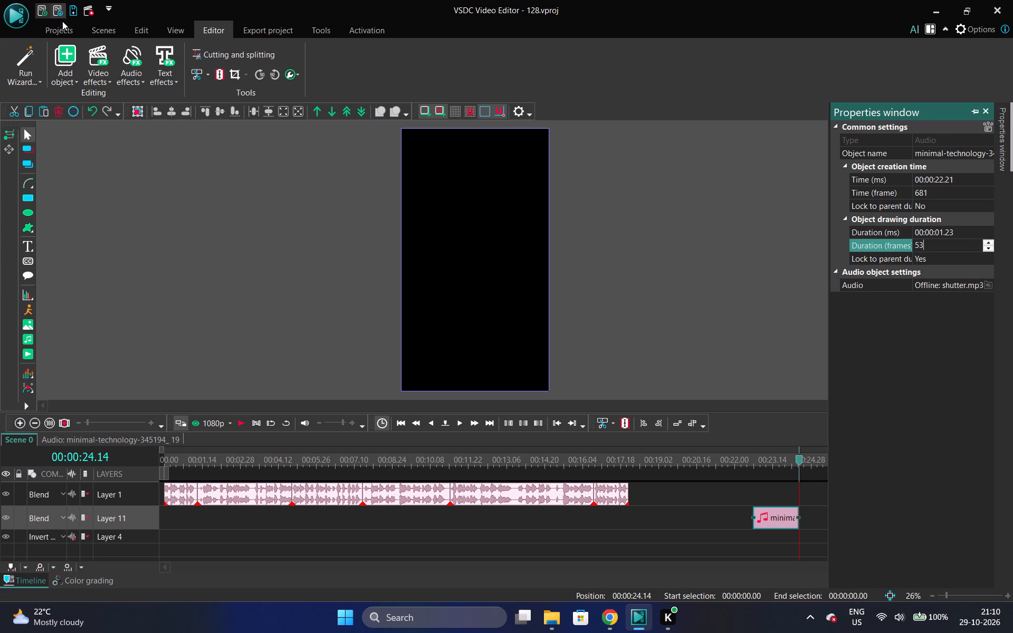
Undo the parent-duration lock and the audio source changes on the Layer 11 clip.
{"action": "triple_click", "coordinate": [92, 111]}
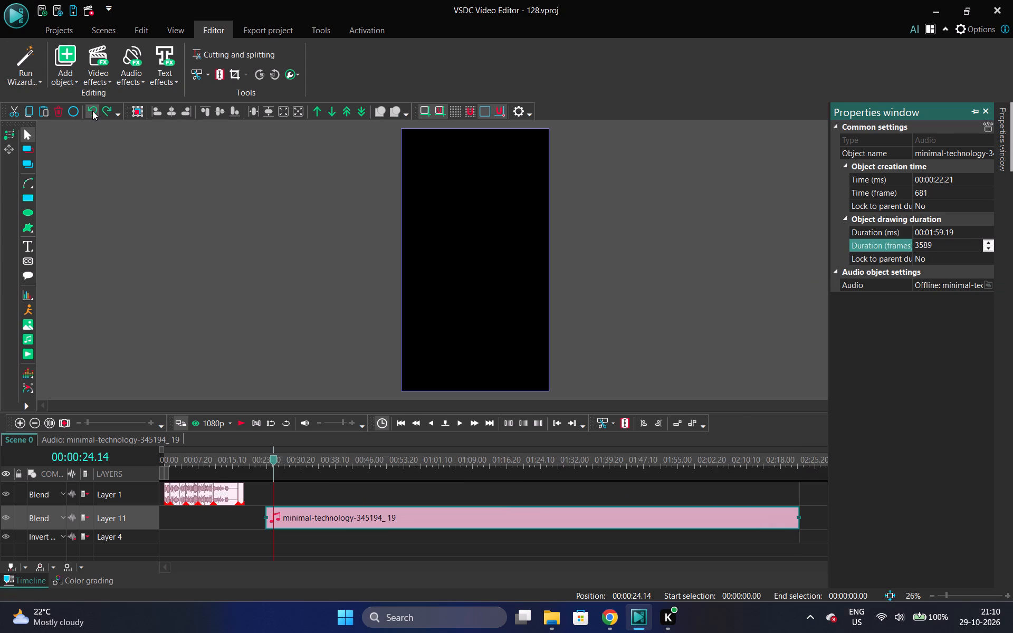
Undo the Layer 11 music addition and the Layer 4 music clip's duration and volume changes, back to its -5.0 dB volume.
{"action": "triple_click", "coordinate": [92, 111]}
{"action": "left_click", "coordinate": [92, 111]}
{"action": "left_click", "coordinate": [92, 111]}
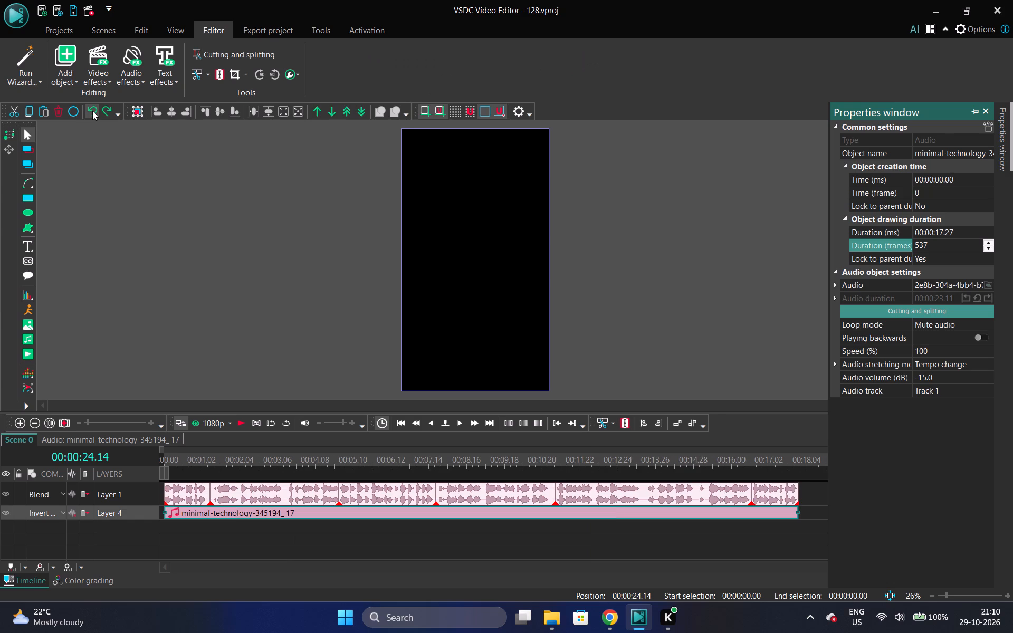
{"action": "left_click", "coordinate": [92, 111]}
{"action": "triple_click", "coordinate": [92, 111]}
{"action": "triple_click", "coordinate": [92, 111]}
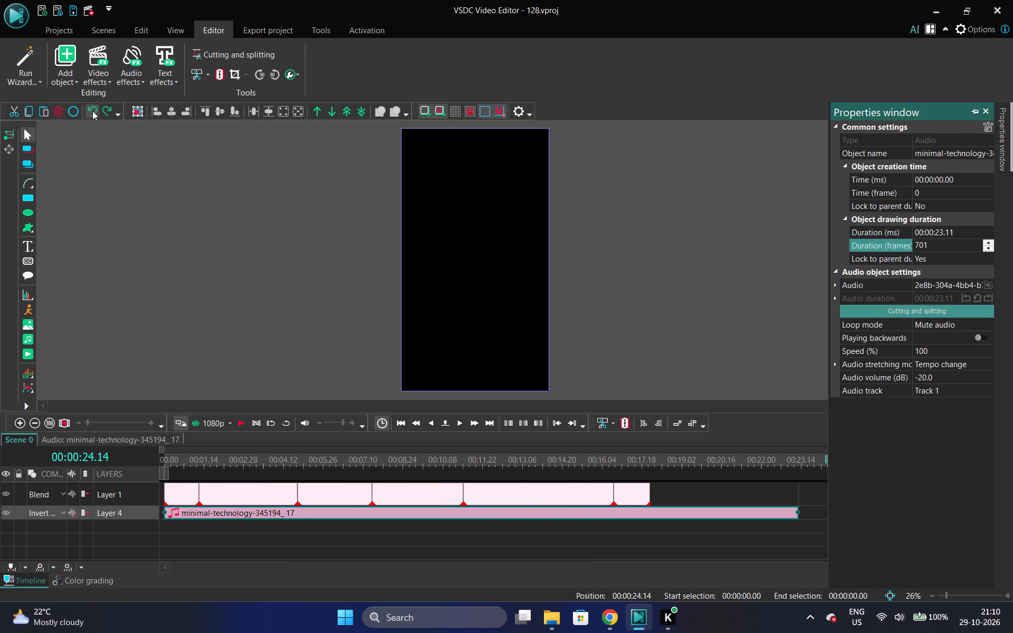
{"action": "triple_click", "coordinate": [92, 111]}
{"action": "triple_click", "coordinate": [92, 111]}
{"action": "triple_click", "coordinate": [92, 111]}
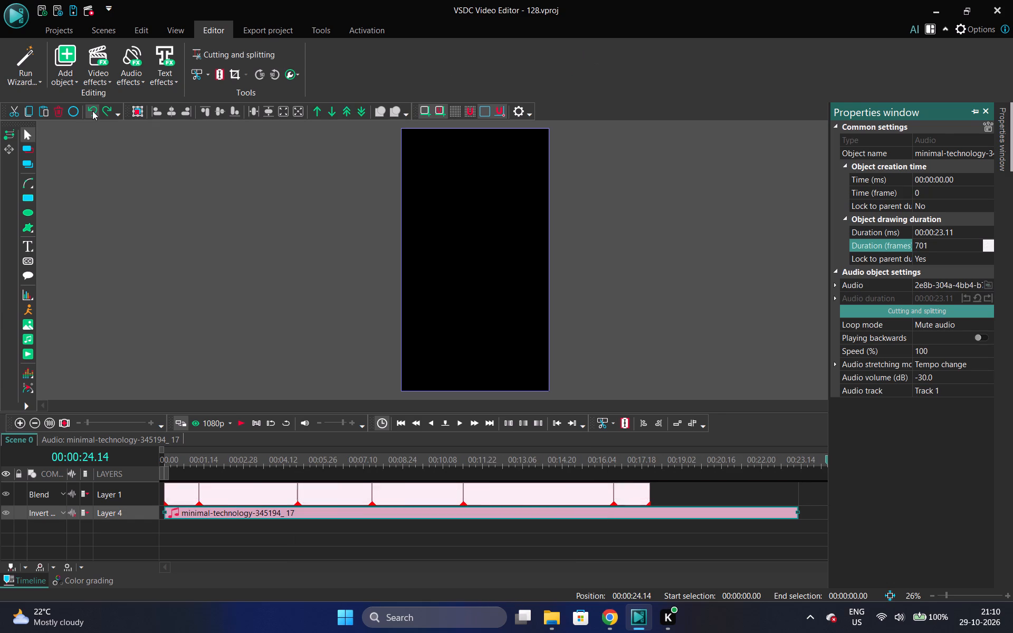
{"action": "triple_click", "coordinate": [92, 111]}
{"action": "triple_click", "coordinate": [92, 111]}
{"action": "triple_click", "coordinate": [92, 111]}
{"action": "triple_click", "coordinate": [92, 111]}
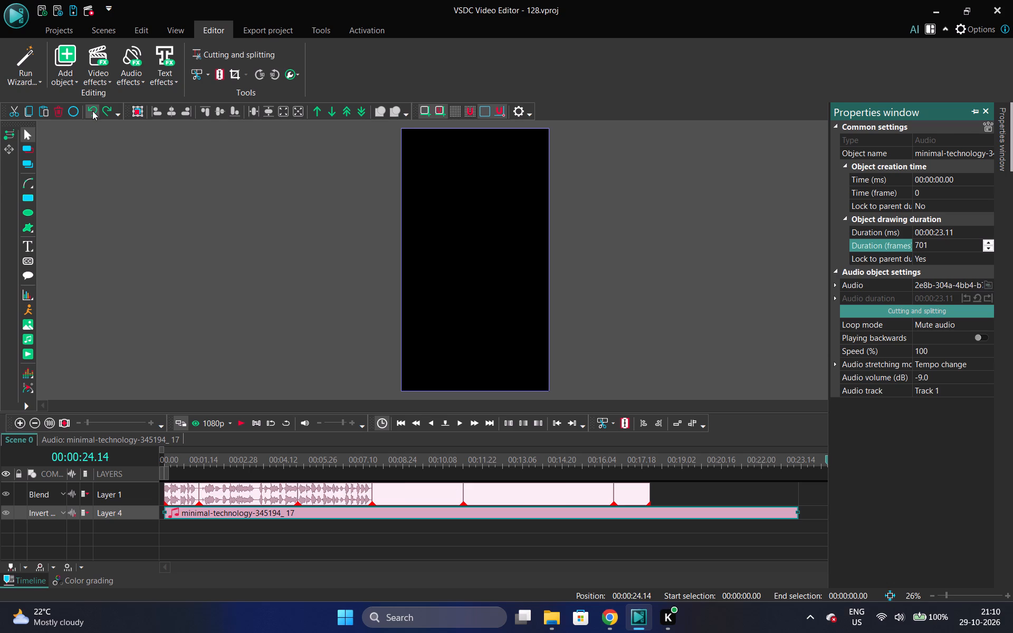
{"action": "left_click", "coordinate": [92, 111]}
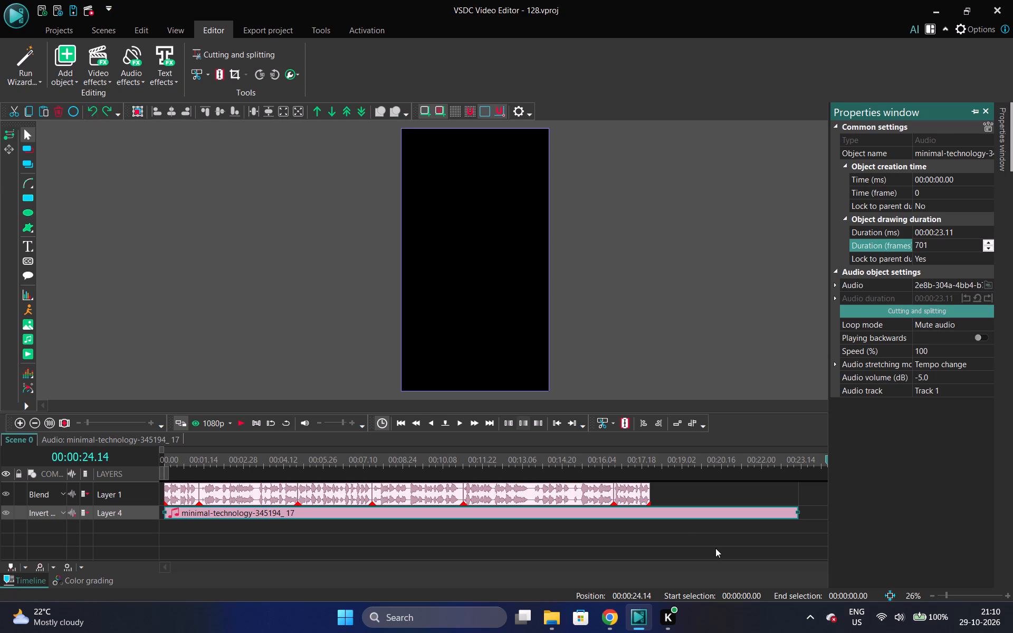
Preview the Layer 4 music clip from 00:00:19.10, past the end of the voice track.
{"action": "left_click", "coordinate": [689, 450]}
{"action": "left_click", "coordinate": [689, 450]}
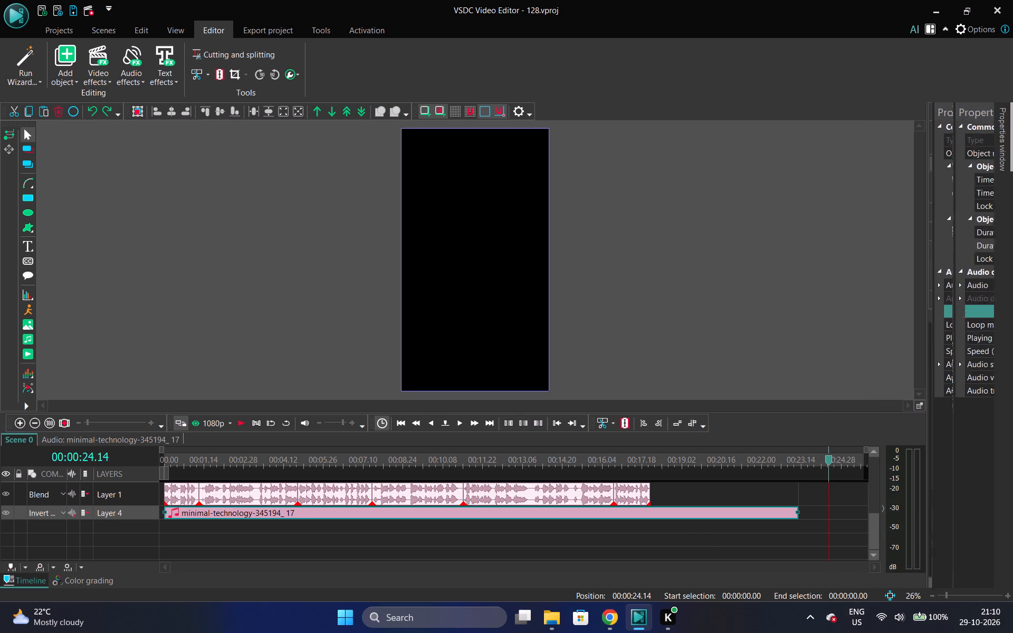
{"action": "left_click", "coordinate": [689, 461]}
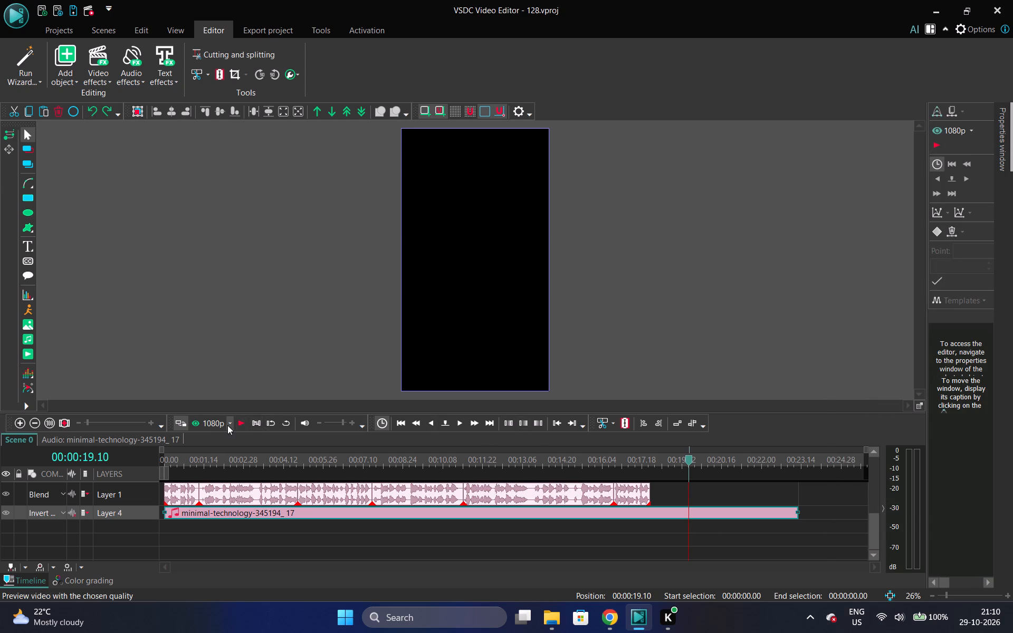
{"action": "left_click", "coordinate": [237, 424]}
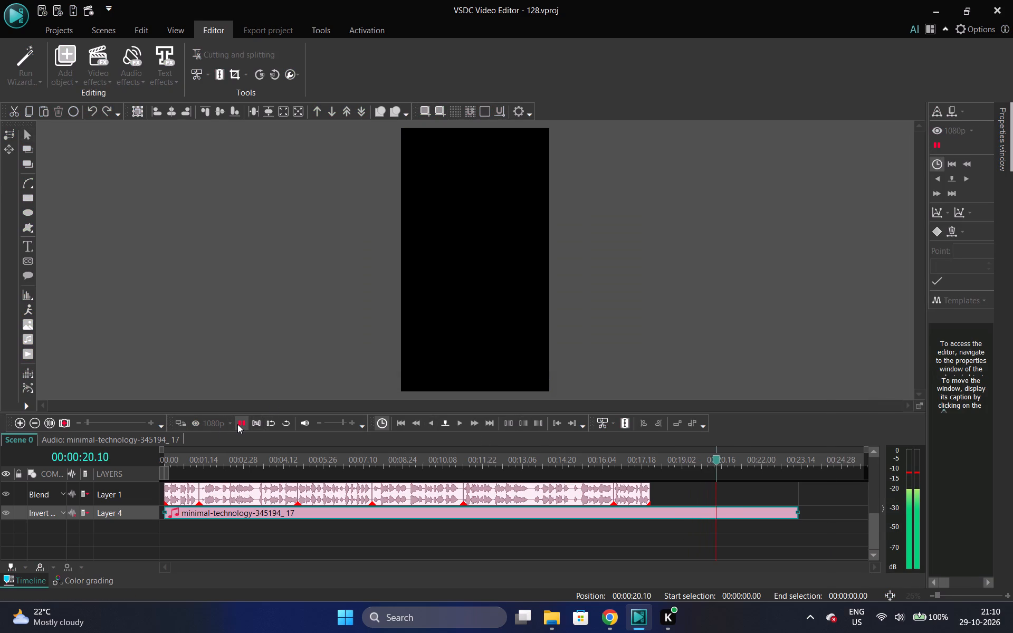
{"action": "left_click", "coordinate": [237, 424]}
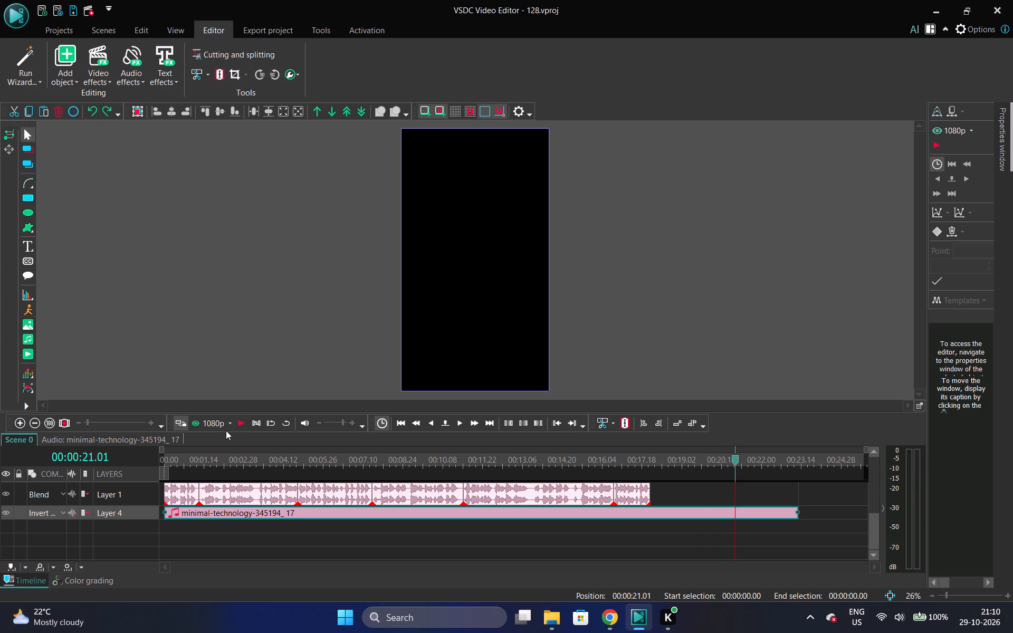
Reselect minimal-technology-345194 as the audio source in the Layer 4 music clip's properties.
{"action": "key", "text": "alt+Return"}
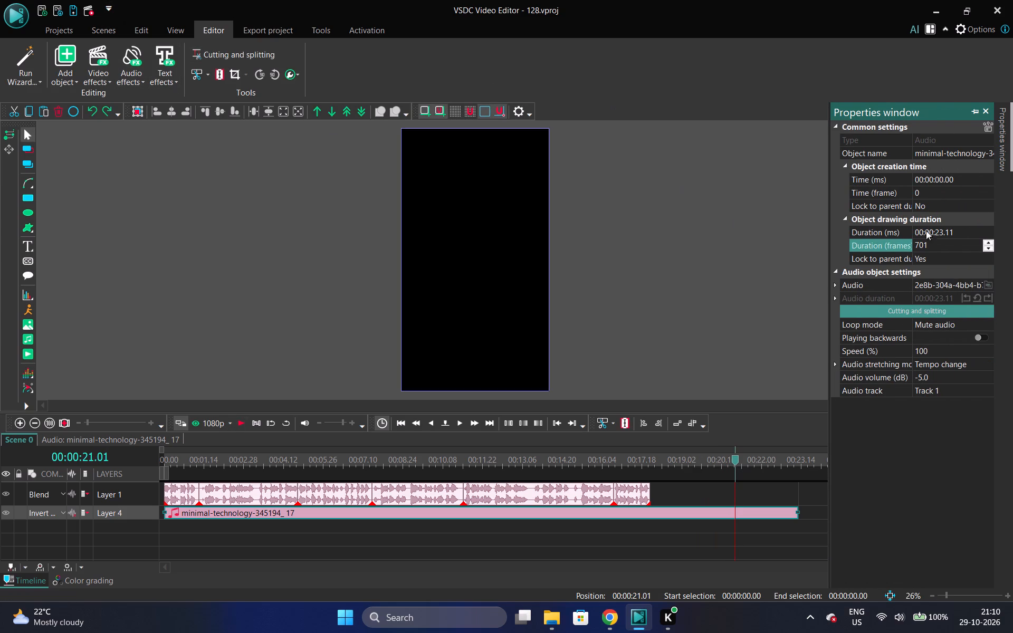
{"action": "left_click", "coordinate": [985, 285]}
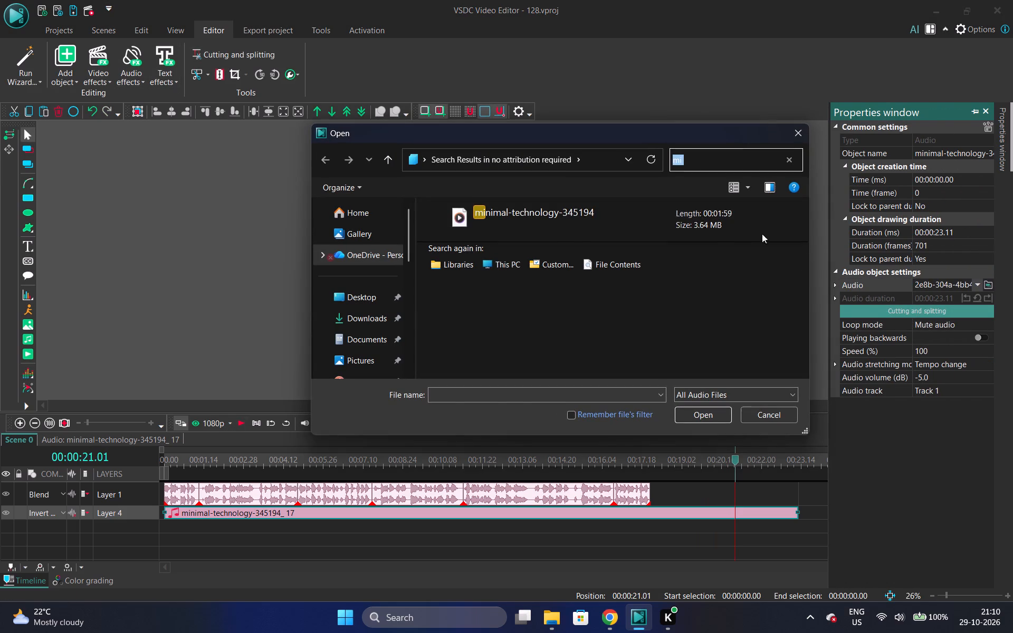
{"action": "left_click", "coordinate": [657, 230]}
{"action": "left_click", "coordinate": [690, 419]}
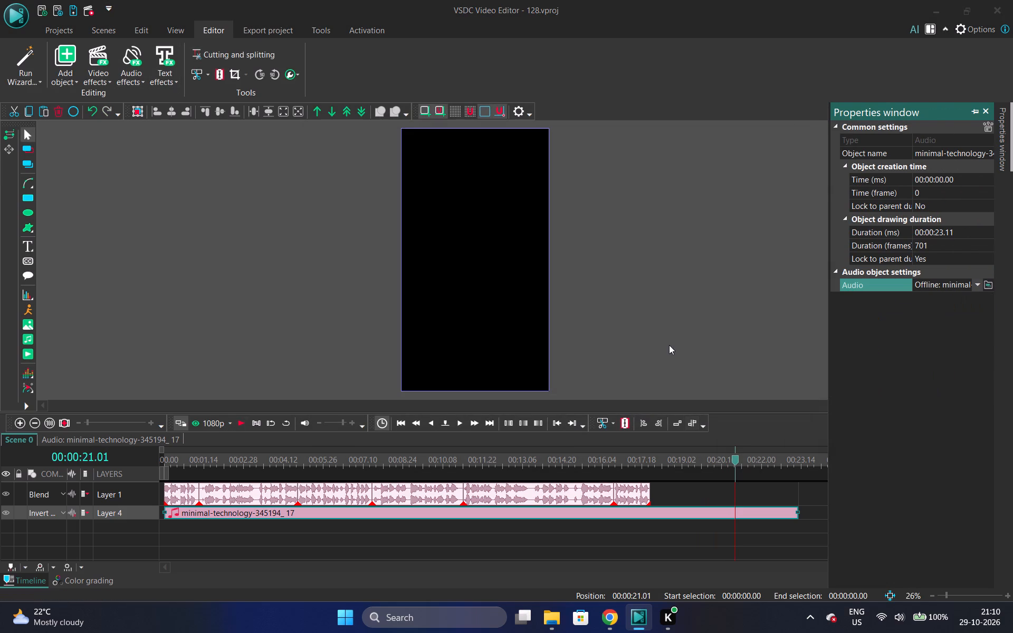
Preview the re-sourced Layer 4 music clip from 00:00:19.03.
{"action": "left_click", "coordinate": [683, 462]}
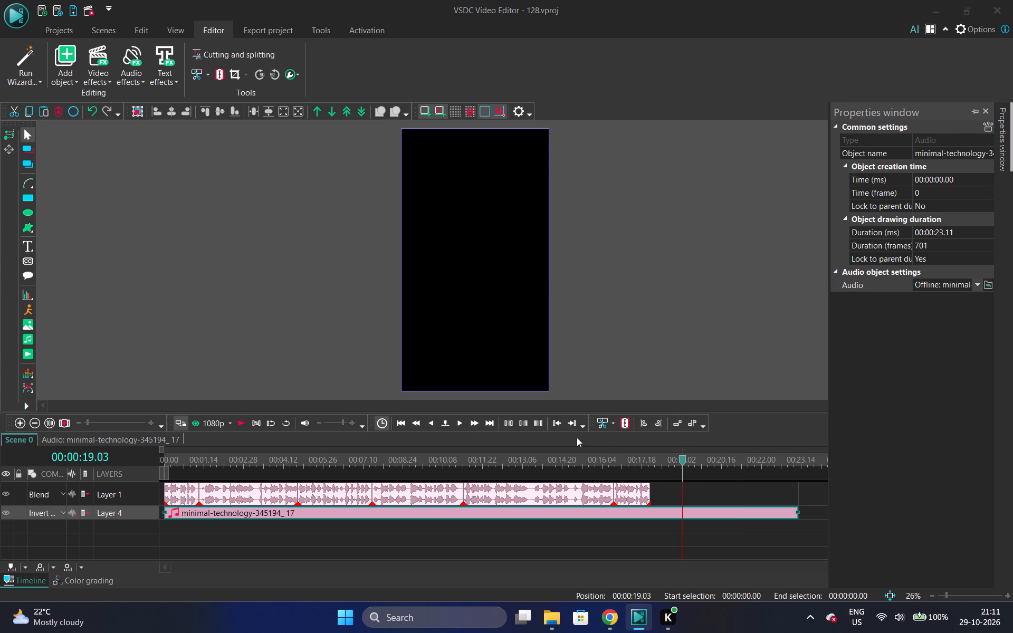
{"action": "left_click", "coordinate": [246, 420]}
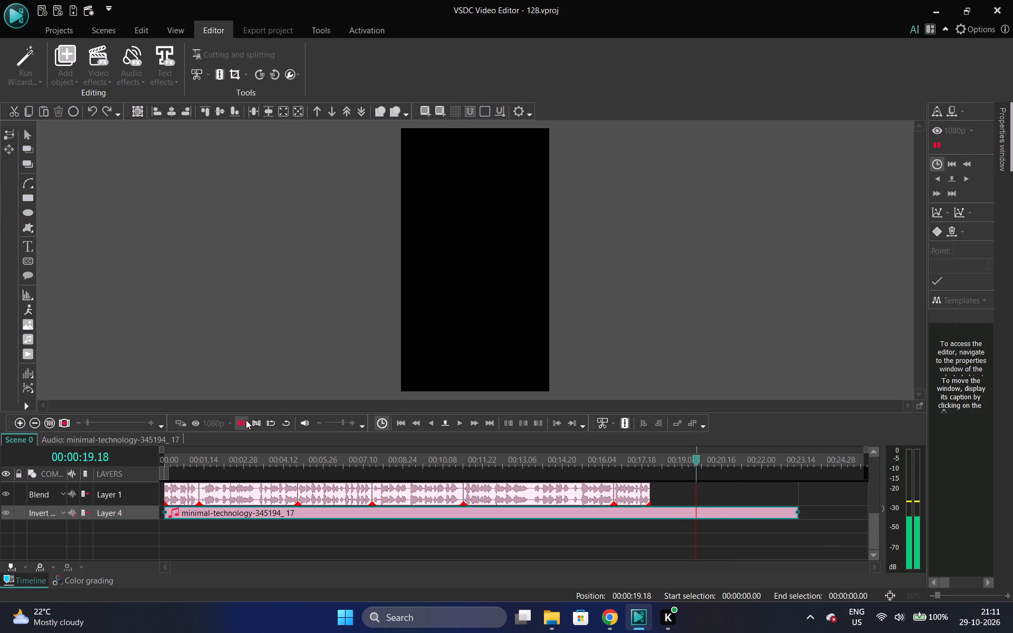
{"action": "left_click", "coordinate": [246, 420]}
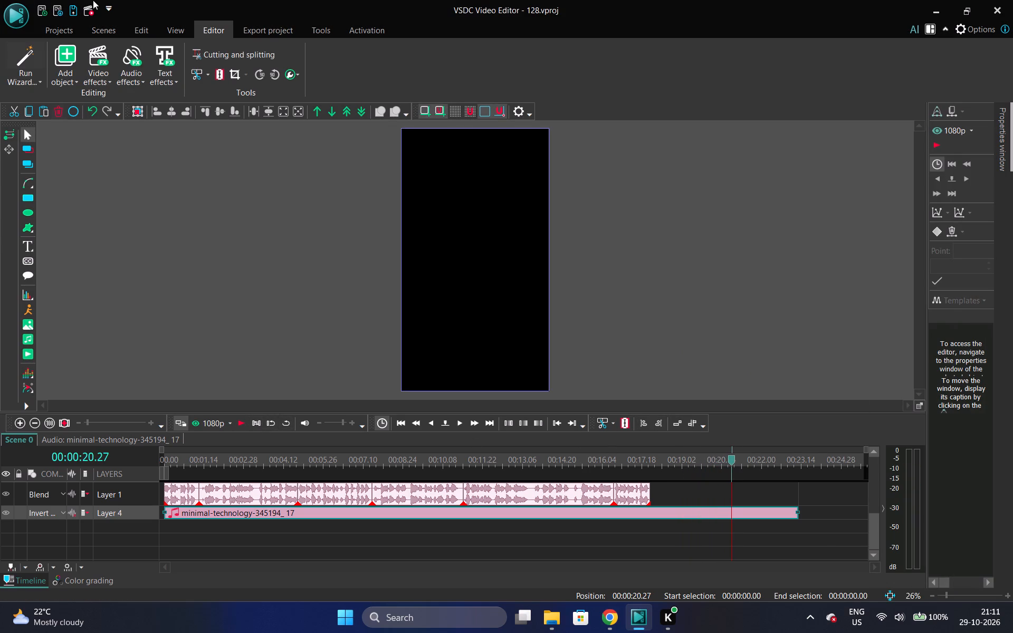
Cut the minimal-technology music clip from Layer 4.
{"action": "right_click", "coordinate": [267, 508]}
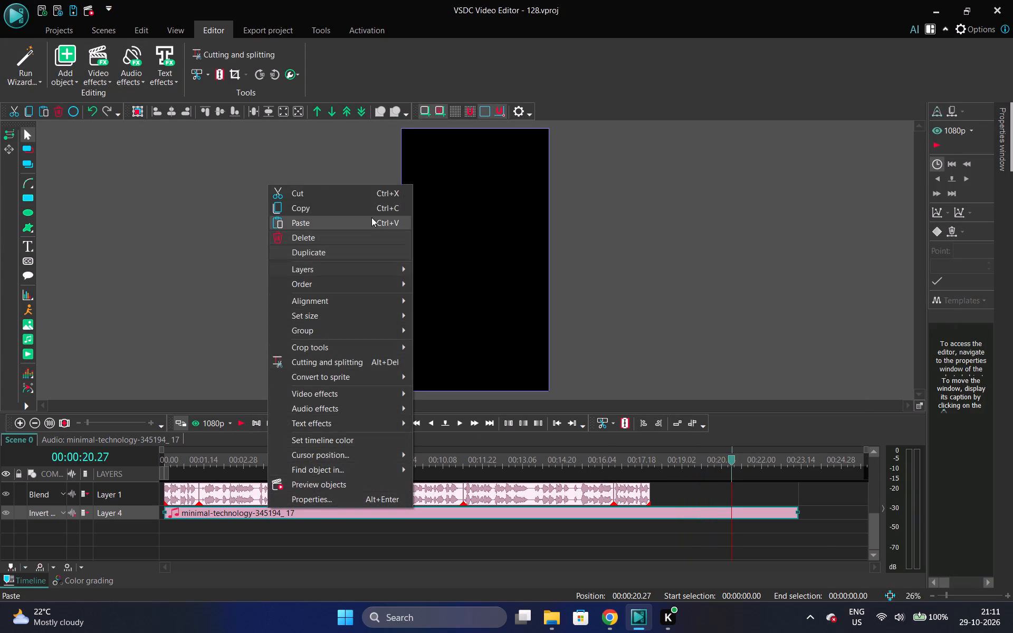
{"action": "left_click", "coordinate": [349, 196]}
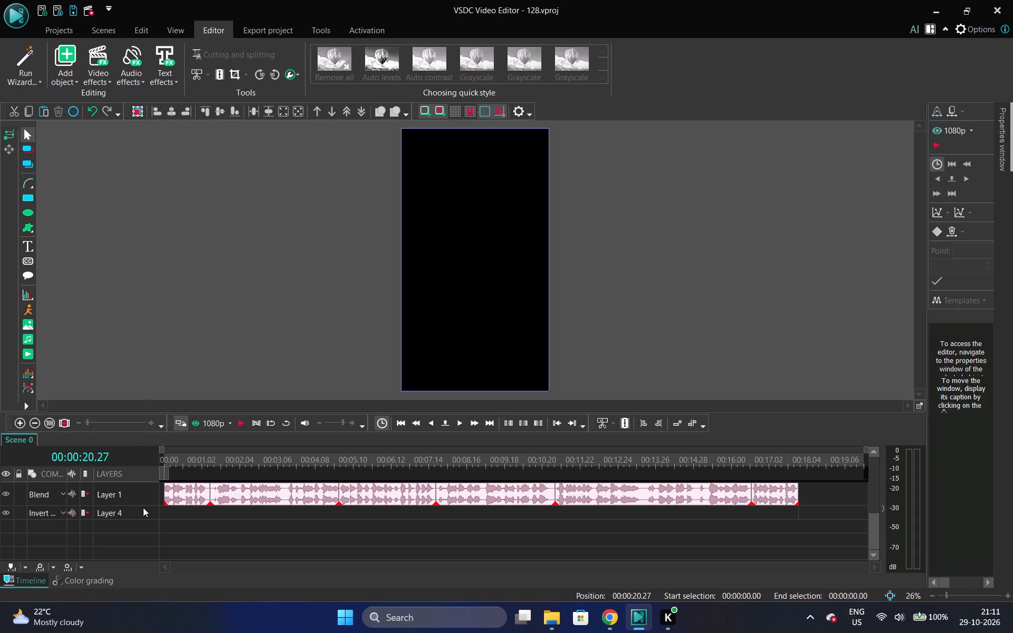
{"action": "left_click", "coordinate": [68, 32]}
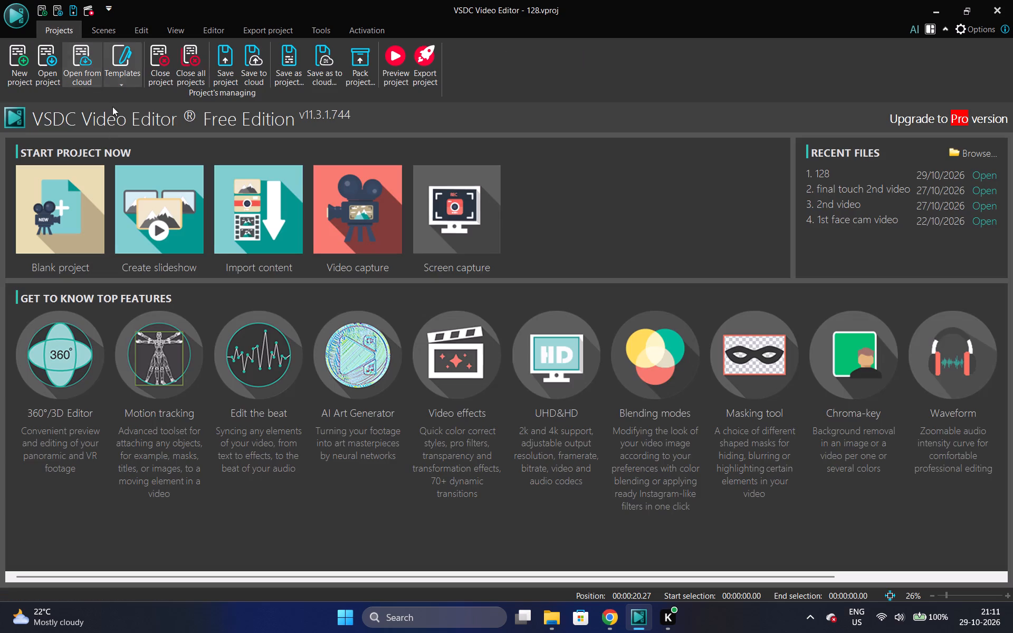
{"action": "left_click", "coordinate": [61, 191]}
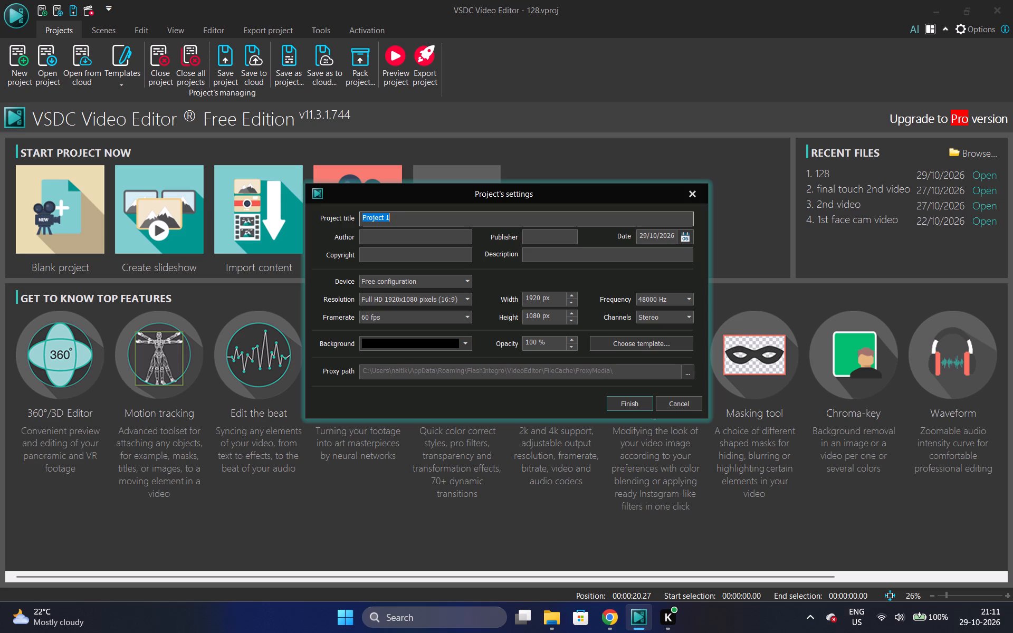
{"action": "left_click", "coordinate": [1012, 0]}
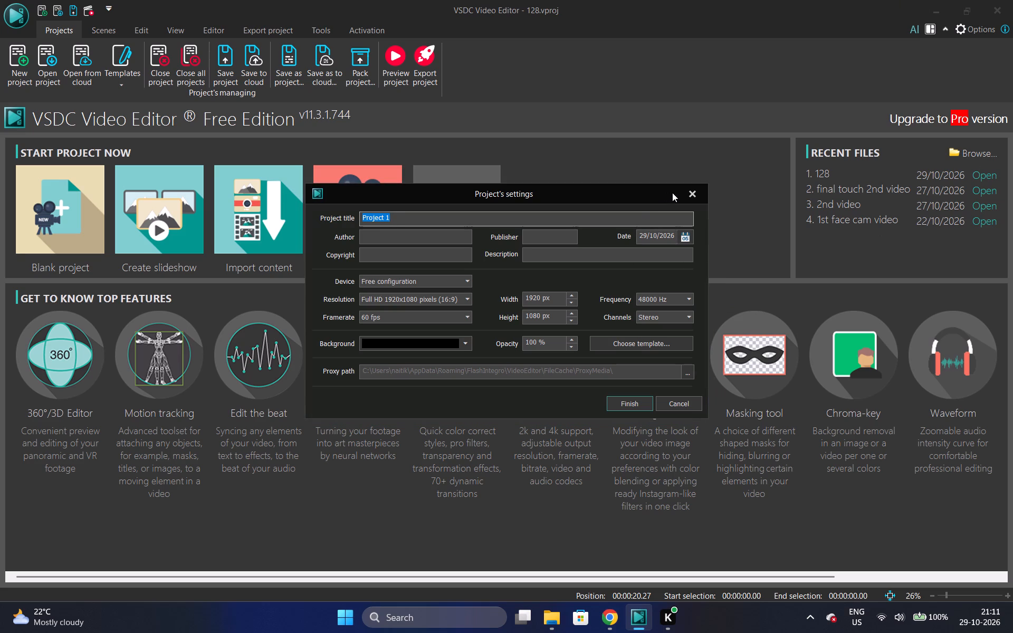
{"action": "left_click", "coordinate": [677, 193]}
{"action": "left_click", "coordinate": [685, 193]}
Close the video editor without saving project 128, and close the no attribution required folder window.
{"action": "left_click", "coordinate": [1012, 2]}
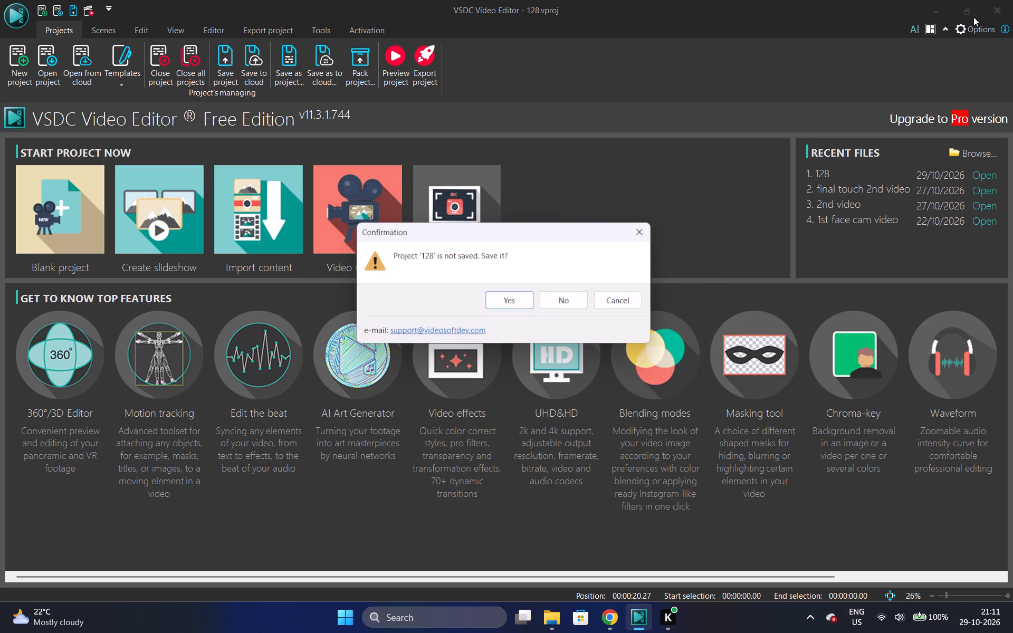
{"action": "left_click", "coordinate": [547, 293]}
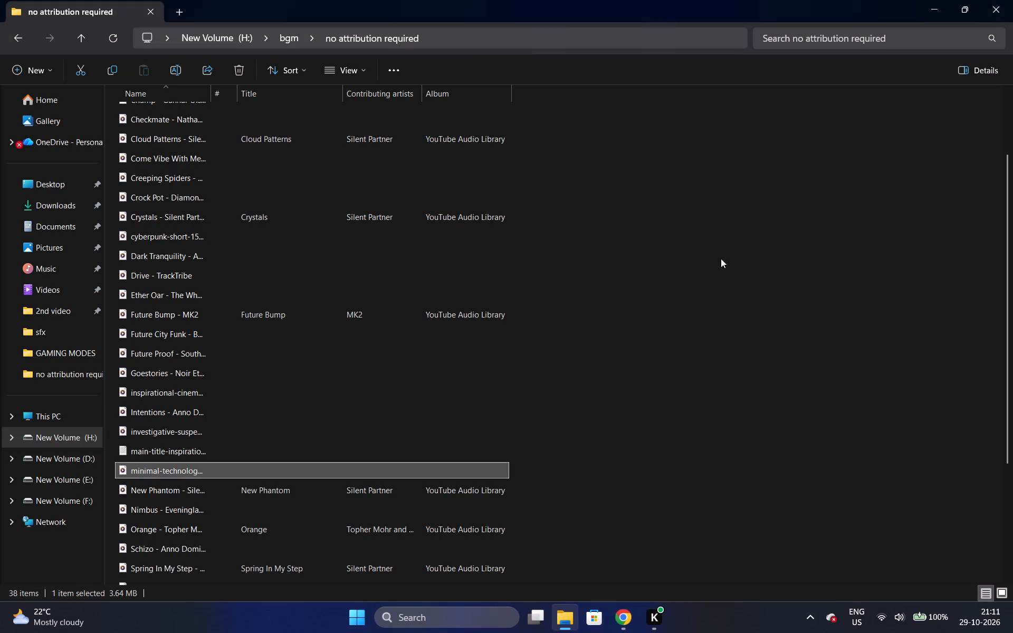
{"action": "left_click", "coordinate": [1012, 0]}
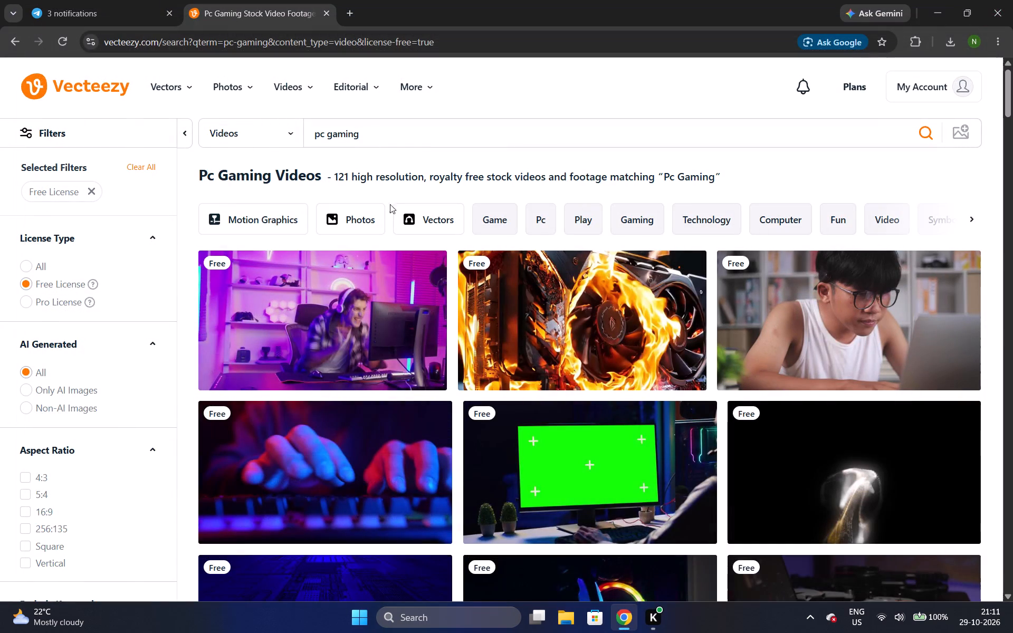